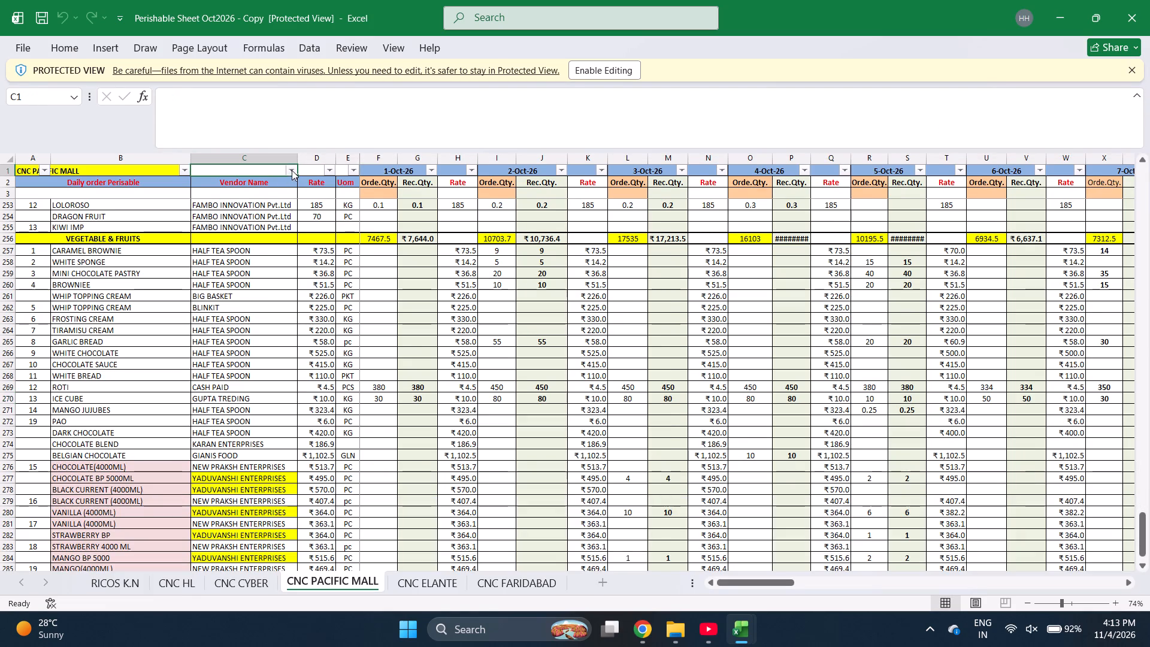
click(124, 579)
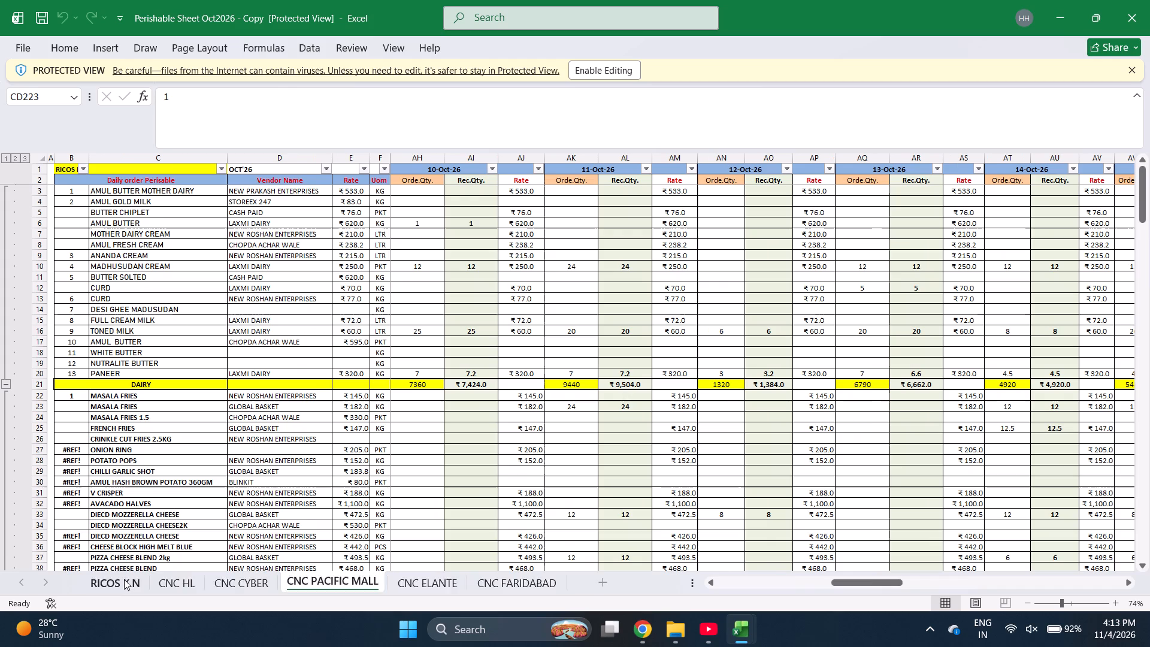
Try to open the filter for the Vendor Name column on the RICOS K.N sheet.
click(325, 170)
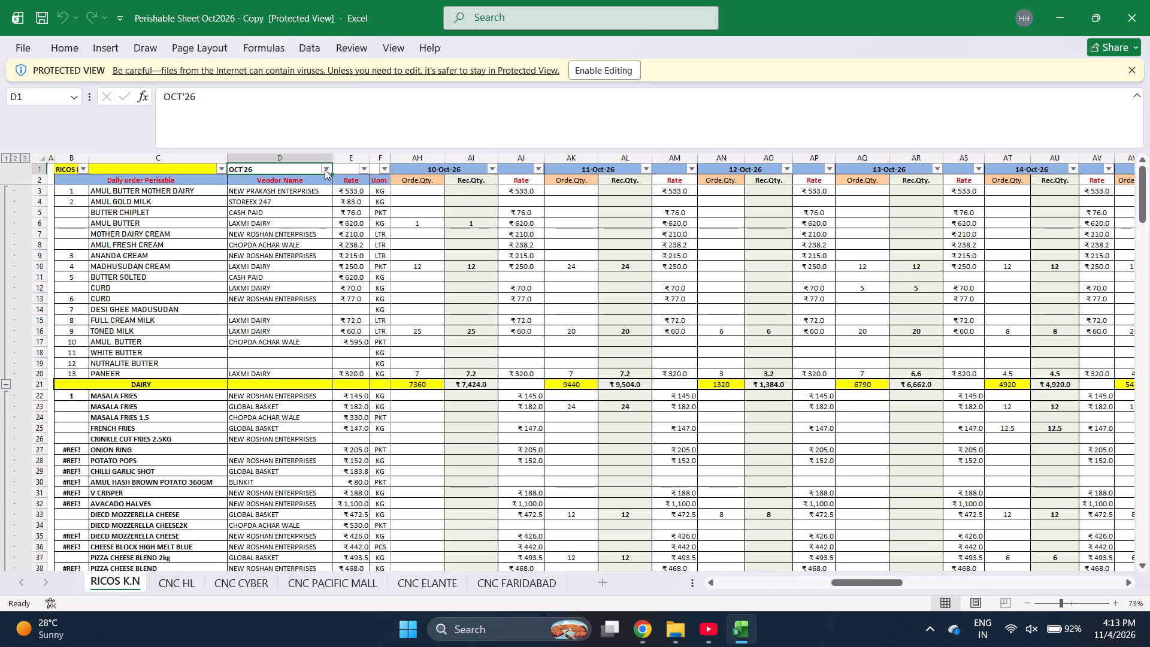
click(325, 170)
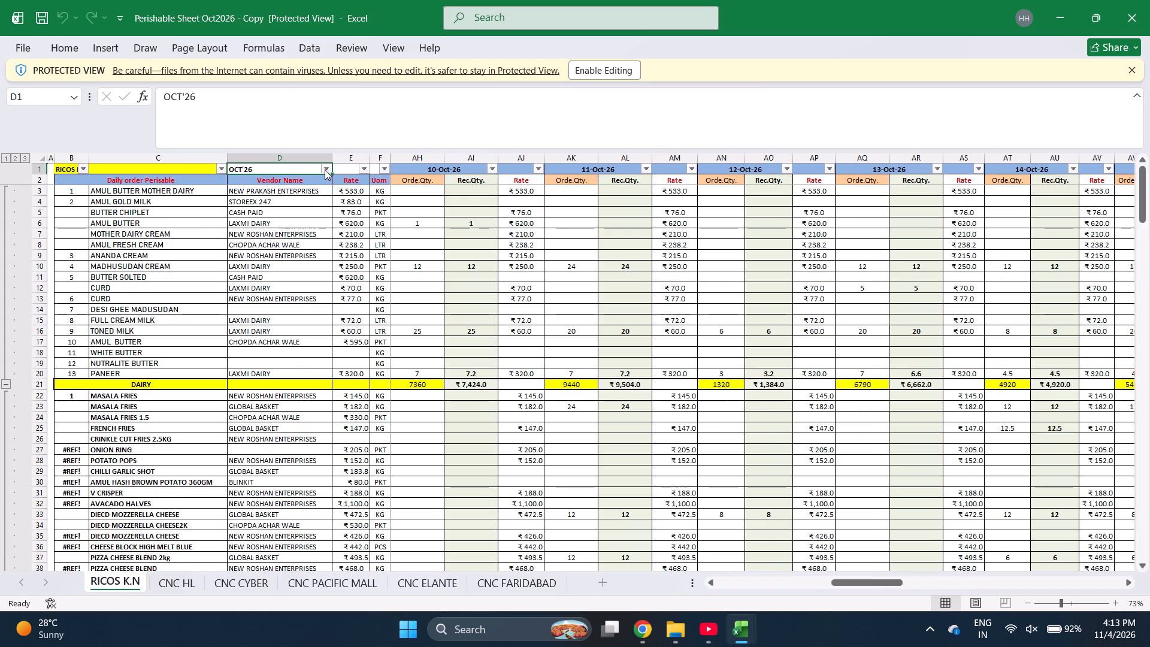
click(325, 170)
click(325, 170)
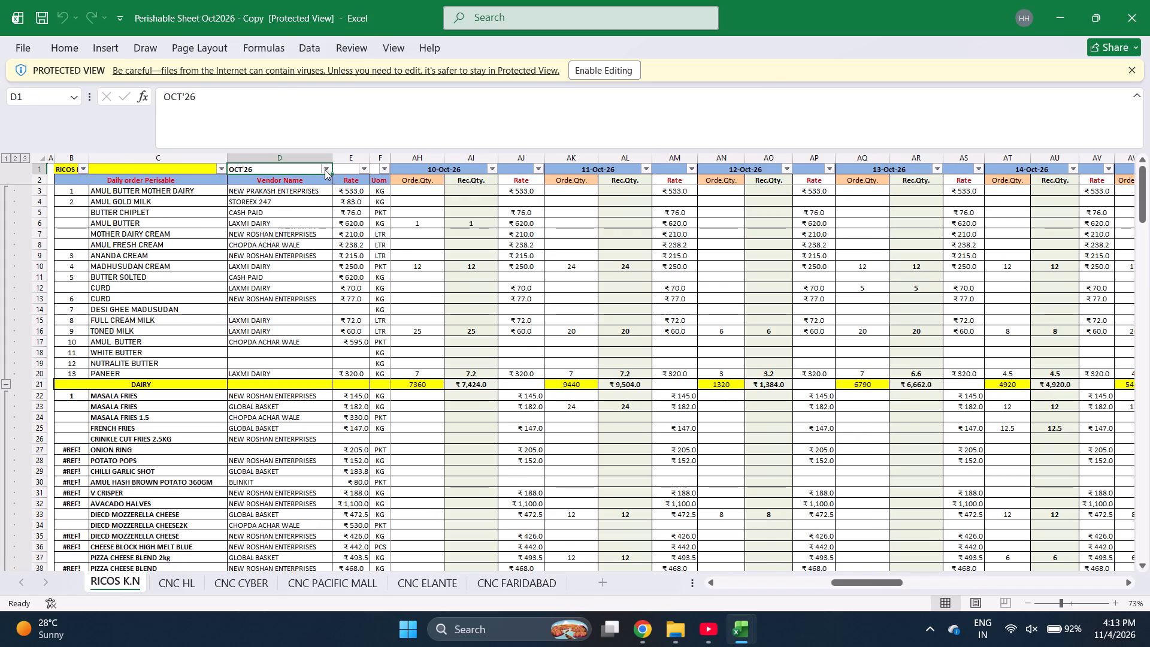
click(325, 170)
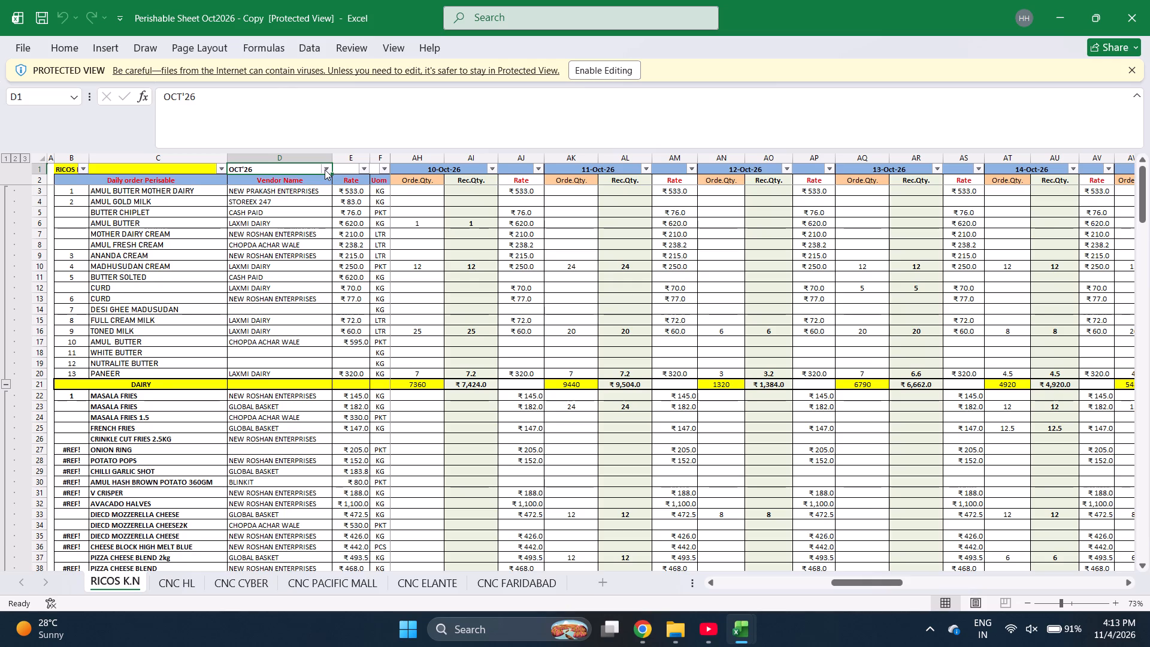
Take the Perishable Sheet Oct2026 workbook out of Protected View by enabling editing.
click(605, 78)
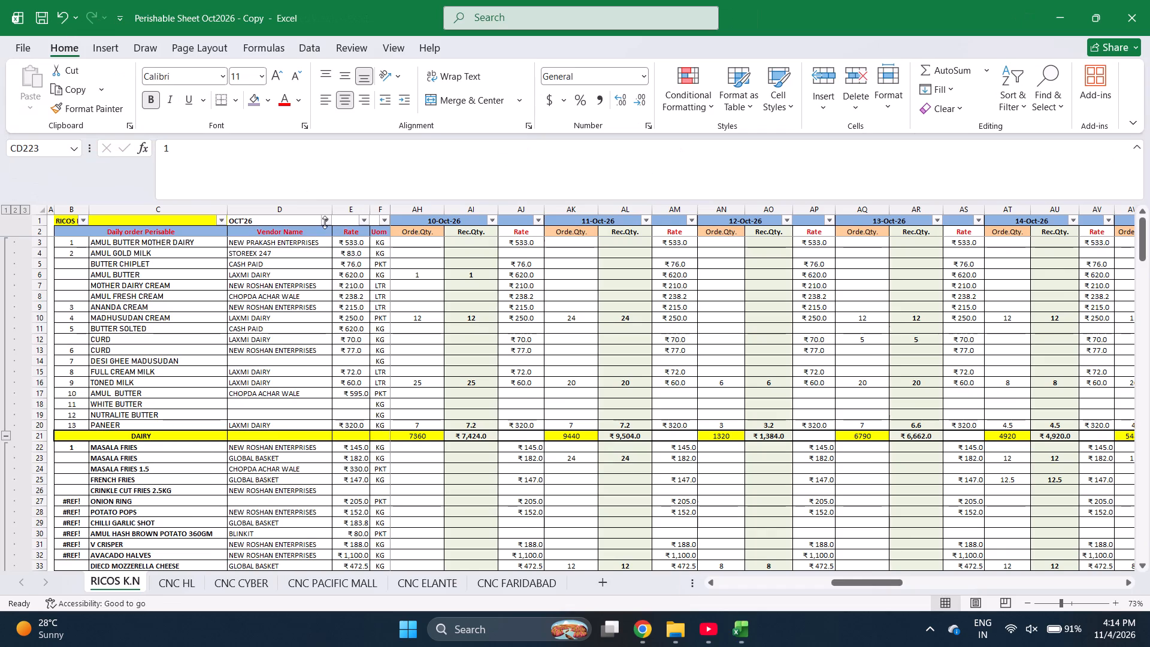
Filter the vendor column on the RICOS K.N sheet to show only CHOPDA ACHAR WALE.
click(326, 223)
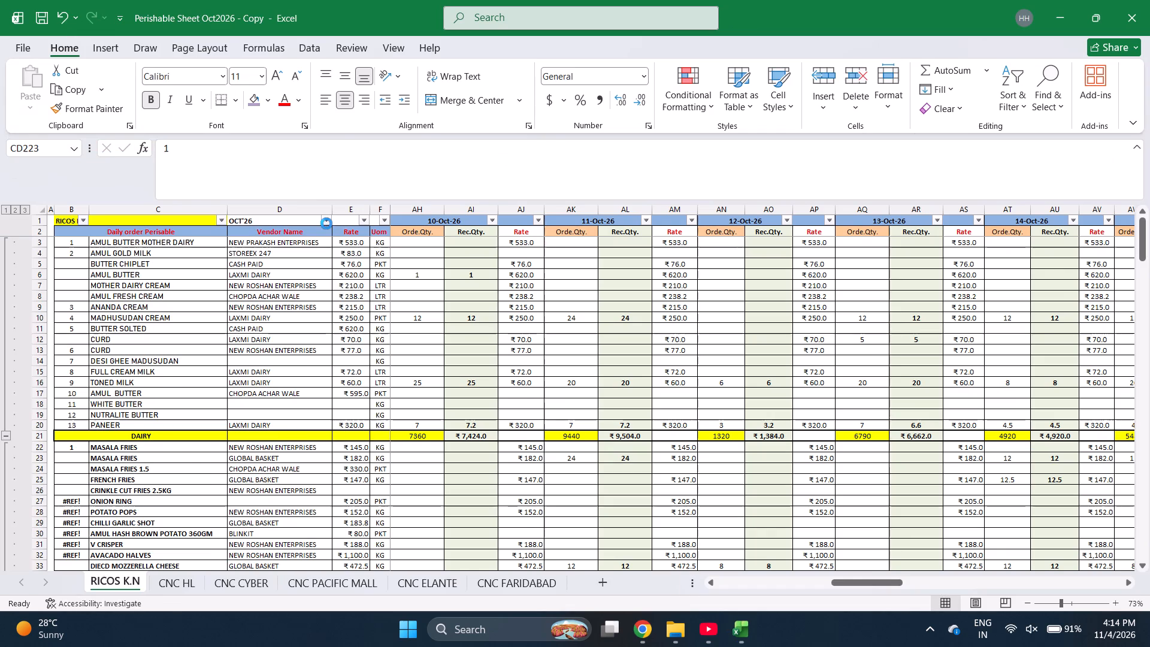
click(273, 397)
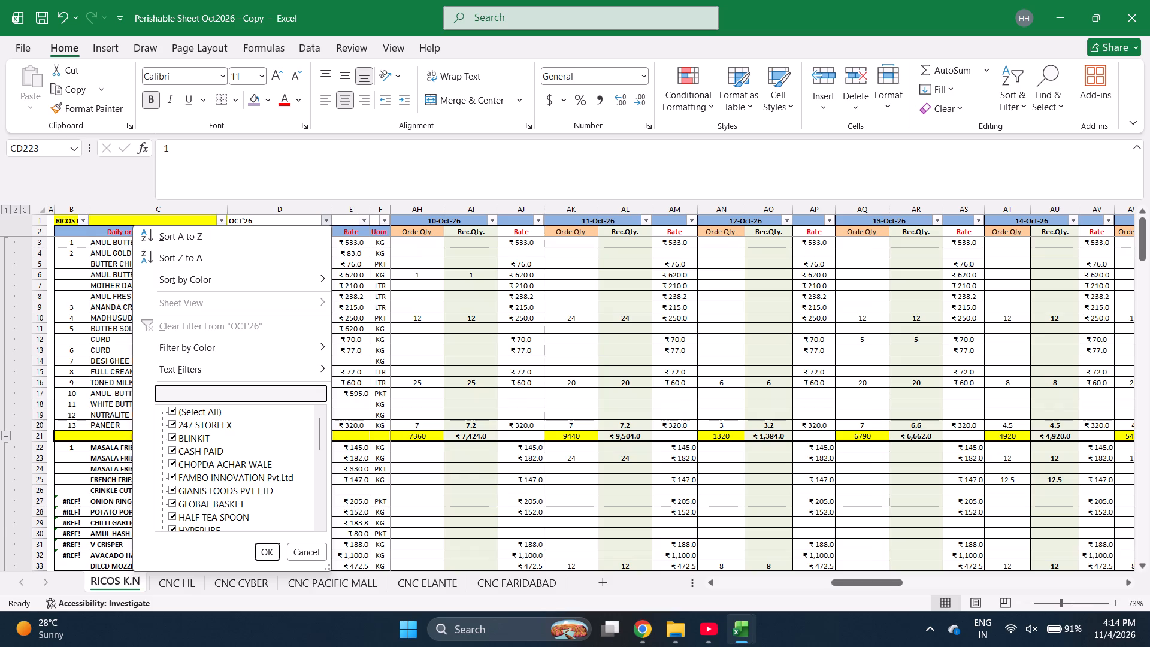
text(cho)
text(pd)
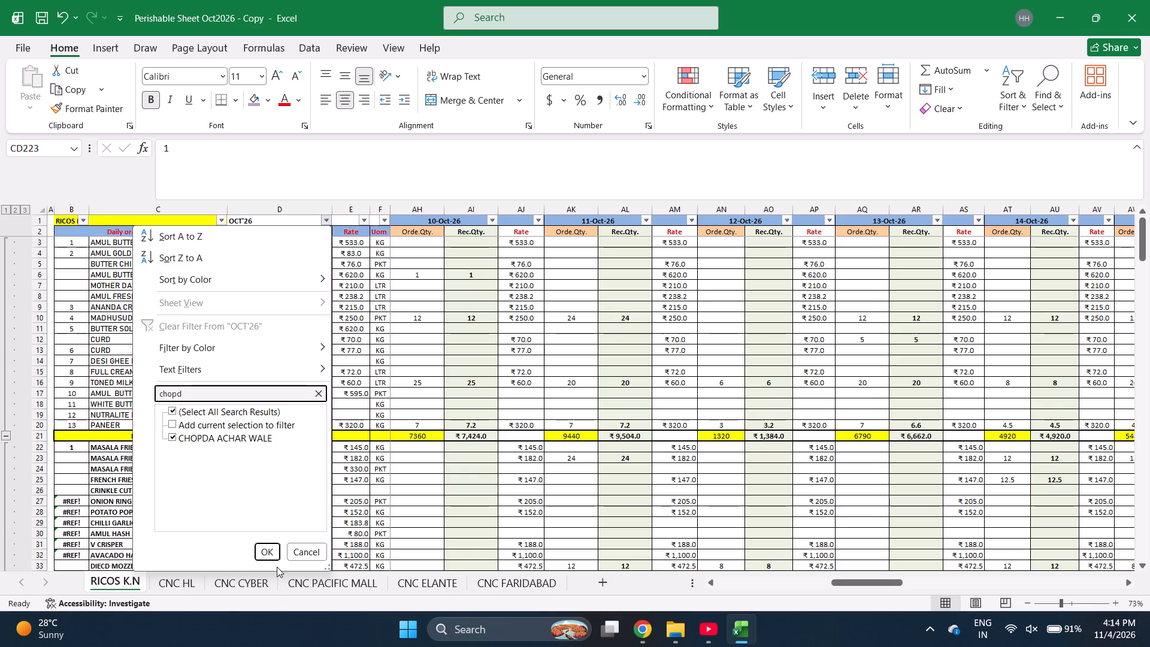
click(271, 556)
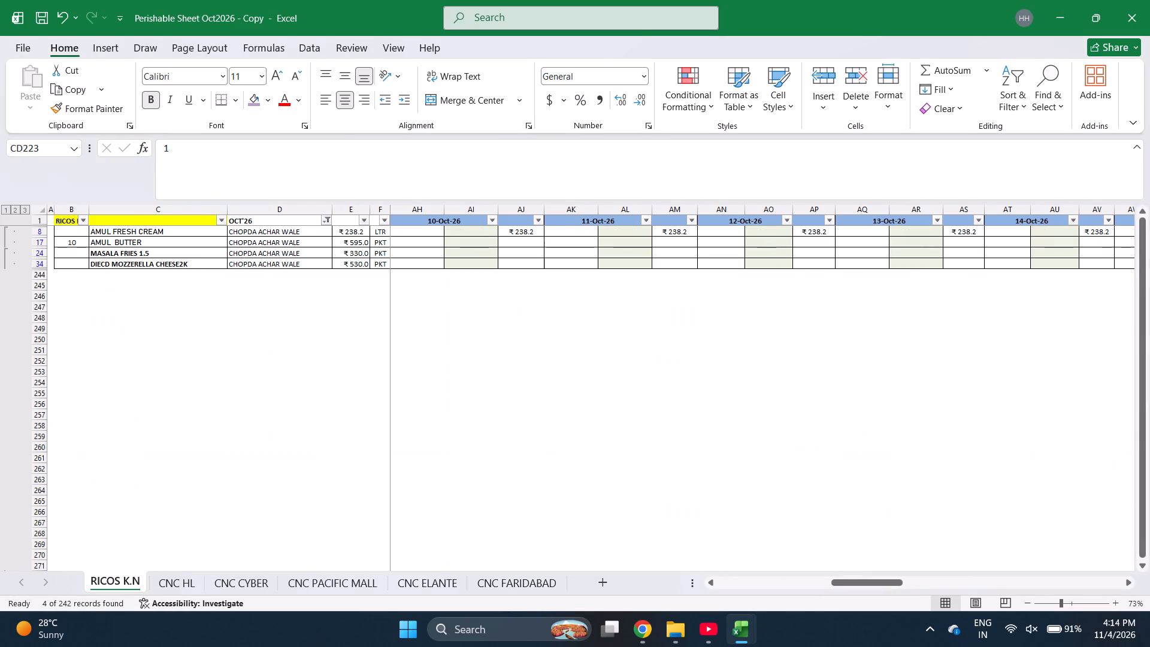
Examine the filtered vendor's order and received quantities for the last days of October and the MTD columns.
scroll(520, 422, left, 10)
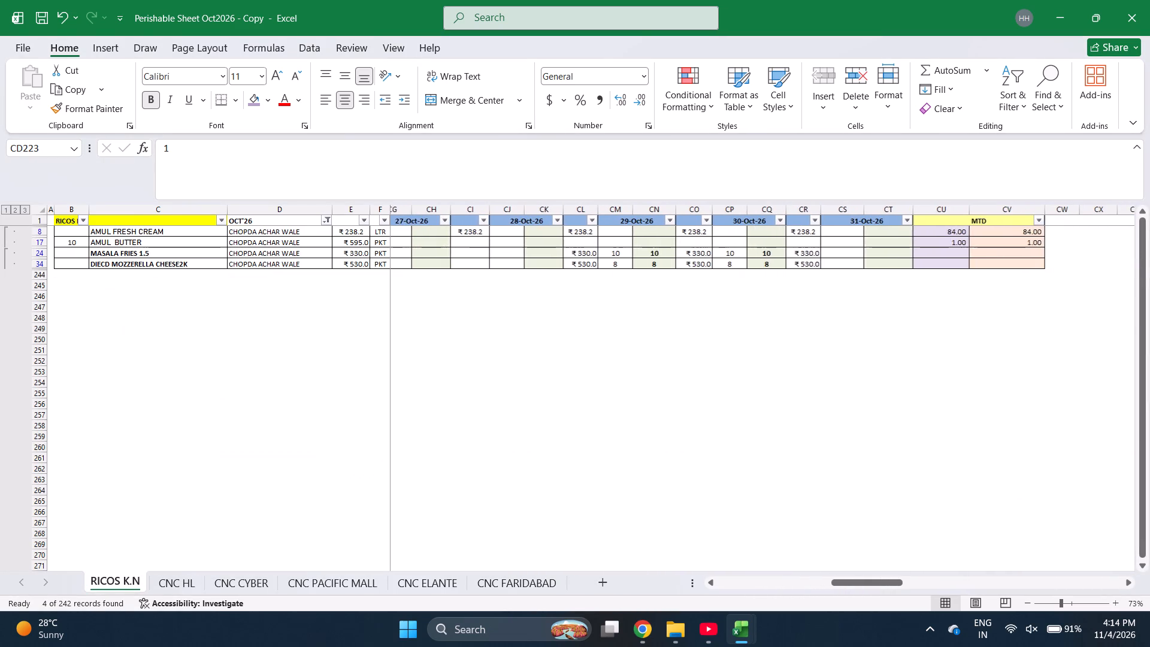
scroll(520, 422, left, 1)
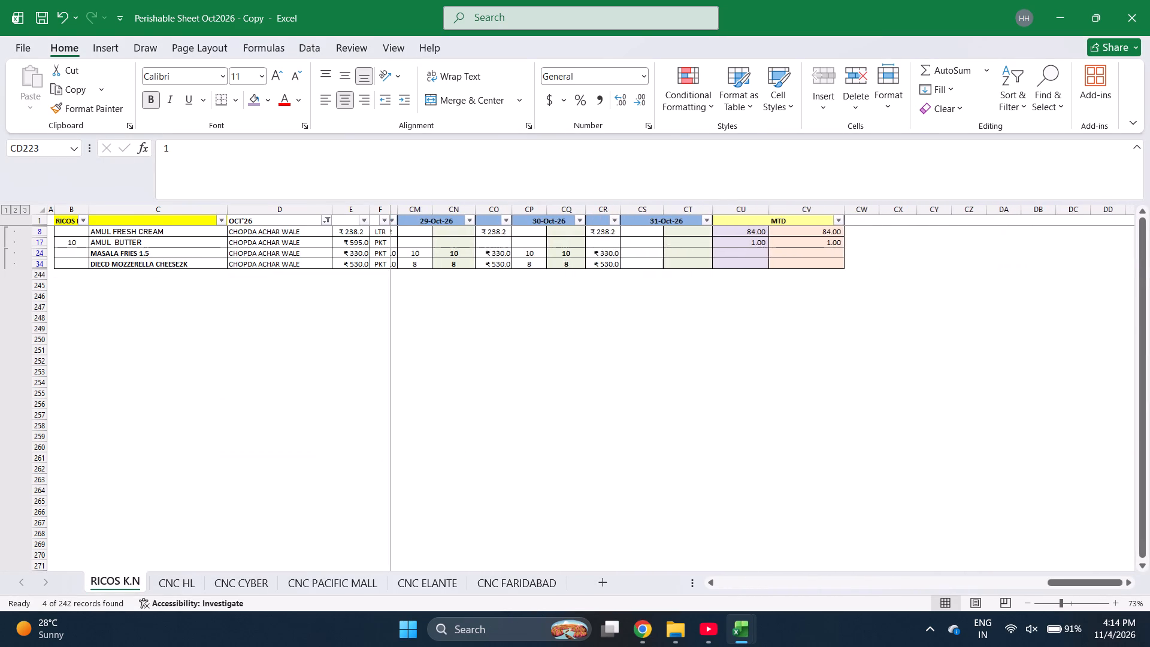
scroll(520, 422, left, 1)
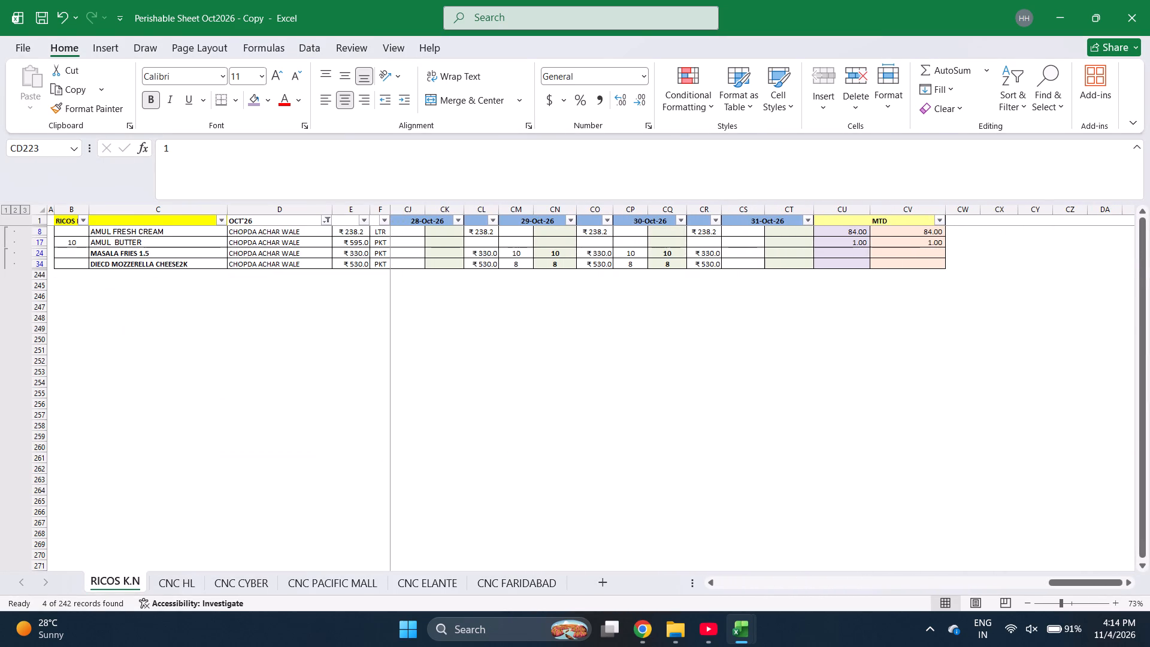
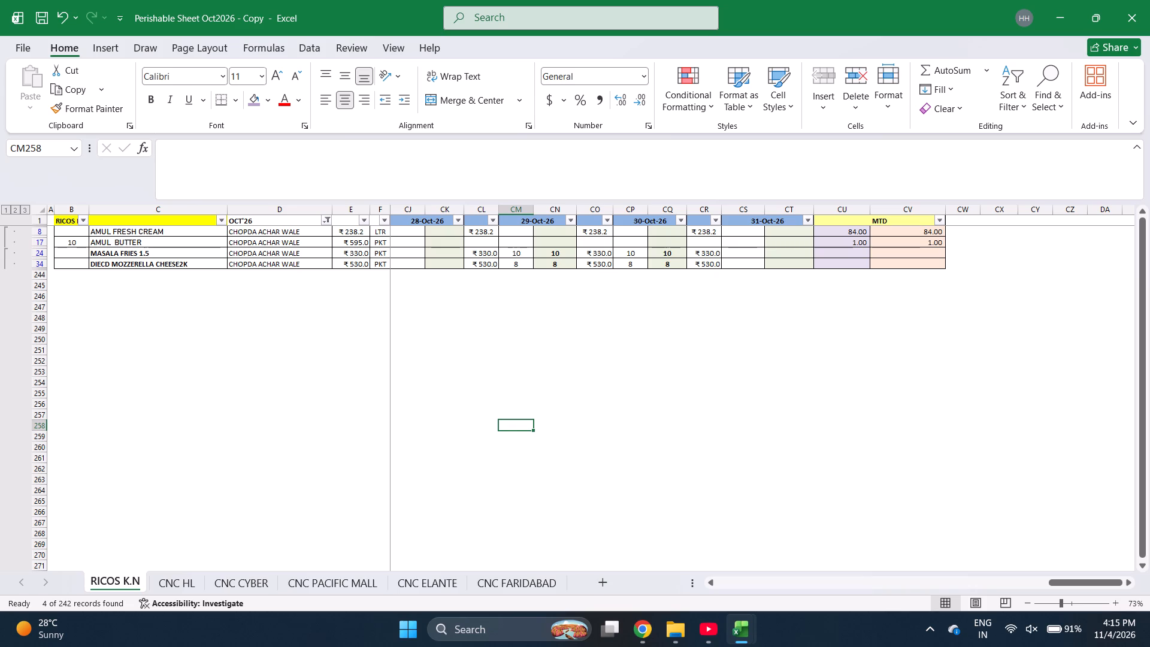
Calculate the 29-Oct-26 MASALA FRIES 1.5 value in empty cell CN251 with the formula =10*CO24.
click(583, 293)
click(566, 345)
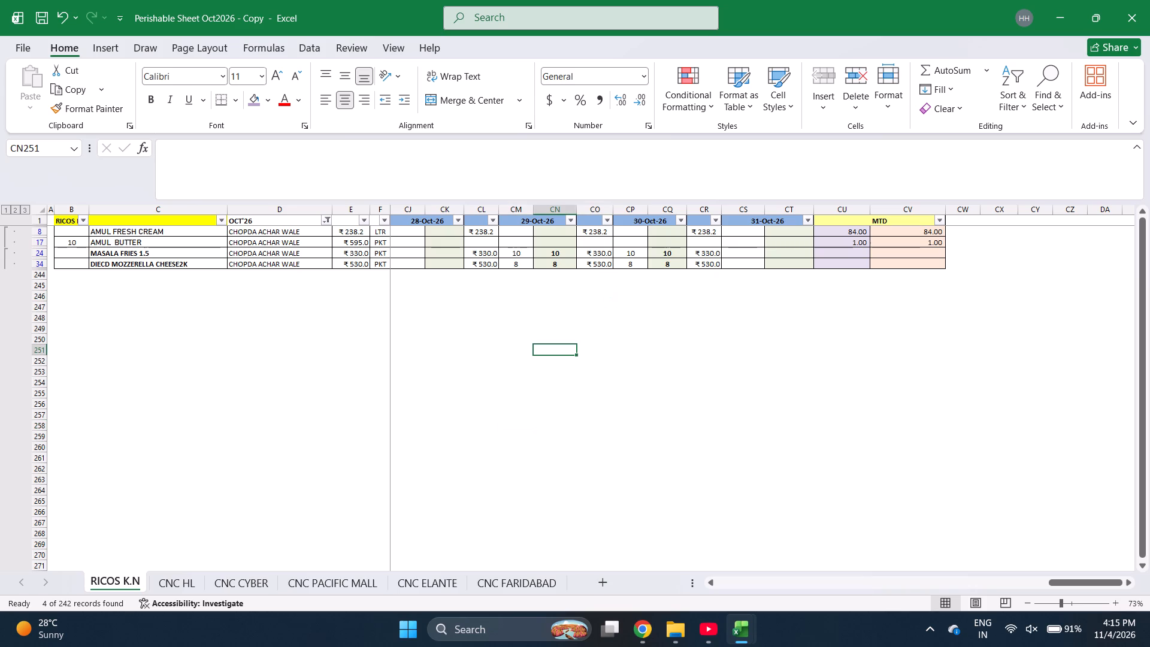
key(equal)
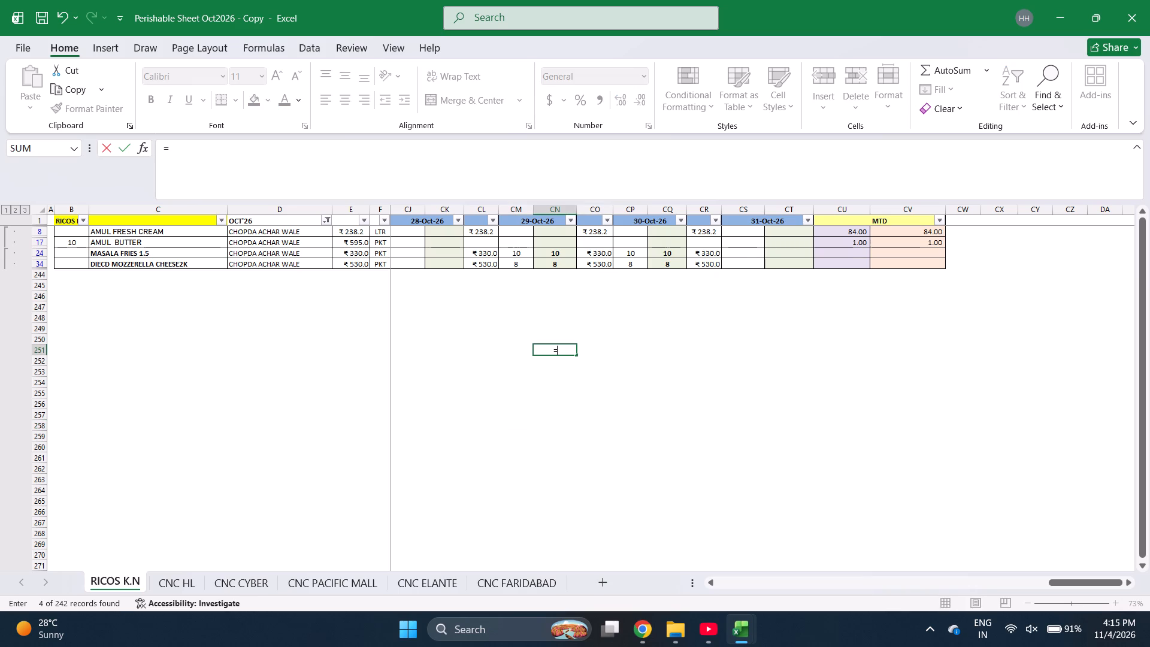
text(10-)
key(BackSpace)
key(asterisk)
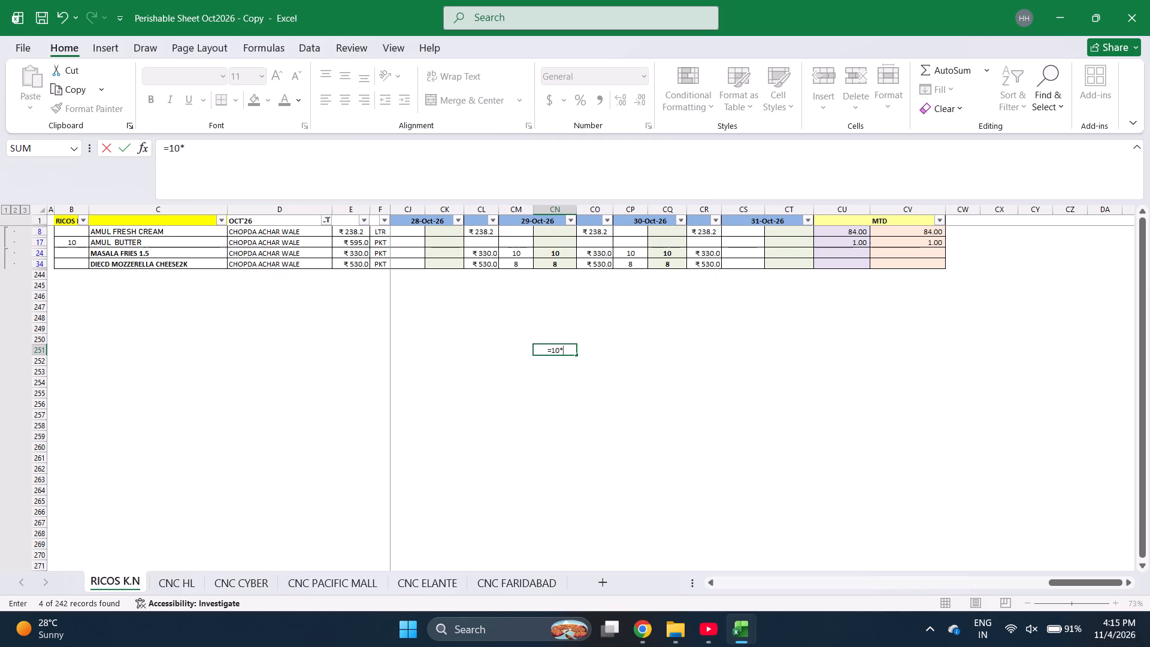
click(599, 249)
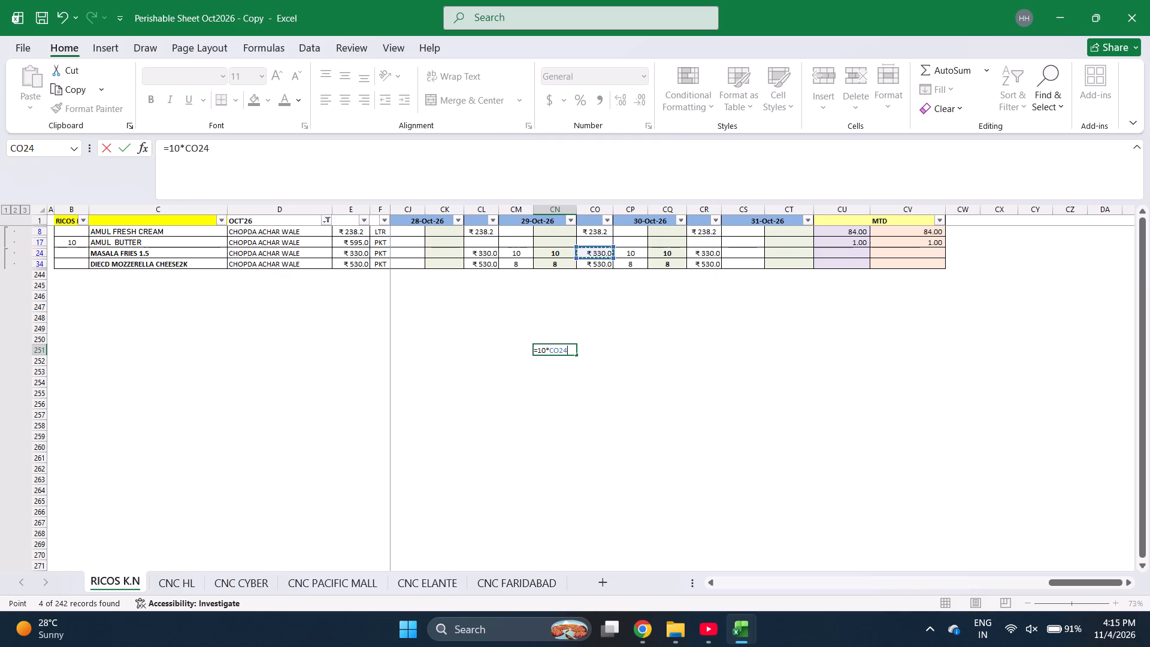
key(Return)
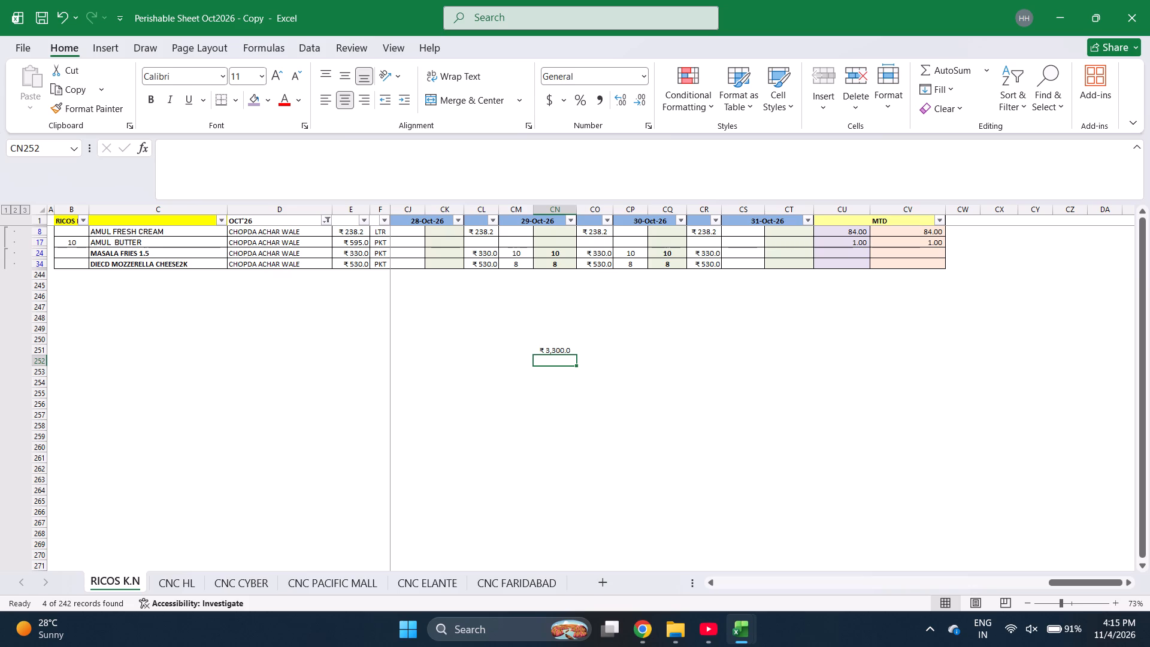
Calculate the DIECD MOZZERELLA CHEESE2K value in cell CN255 with the formula =530*8.
click(558, 394)
text(=530*8)
key(Return)
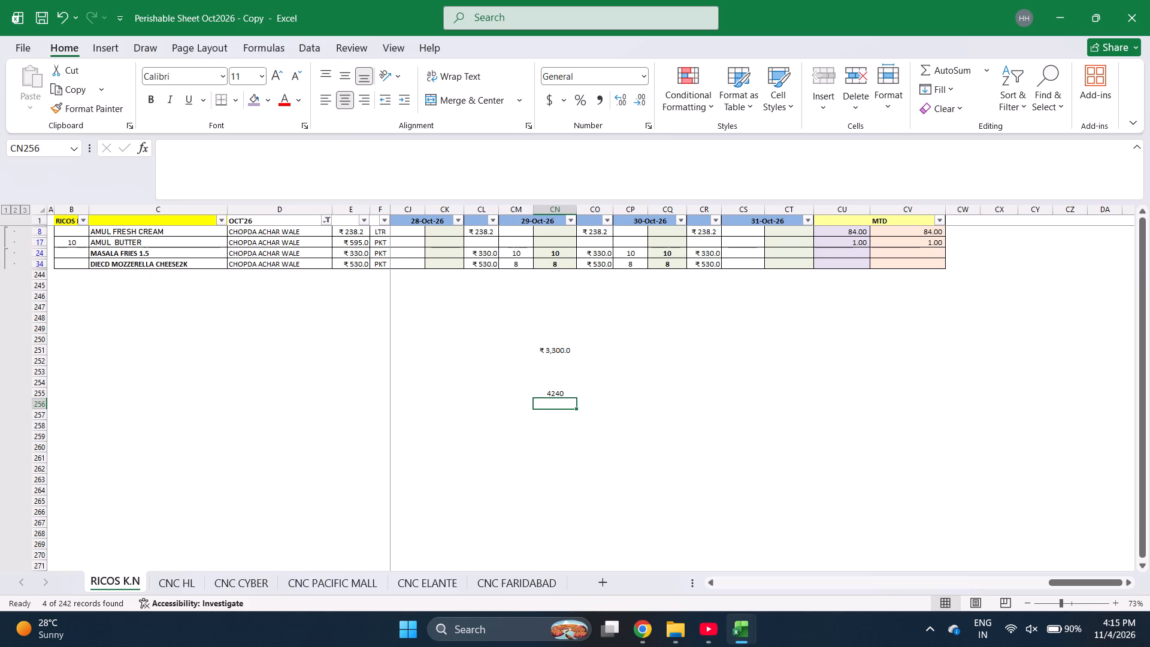
Enter the formula =220*12 in cell CN256, directly below the mozzarella calculation.
scroll(513, 456, right, 4)
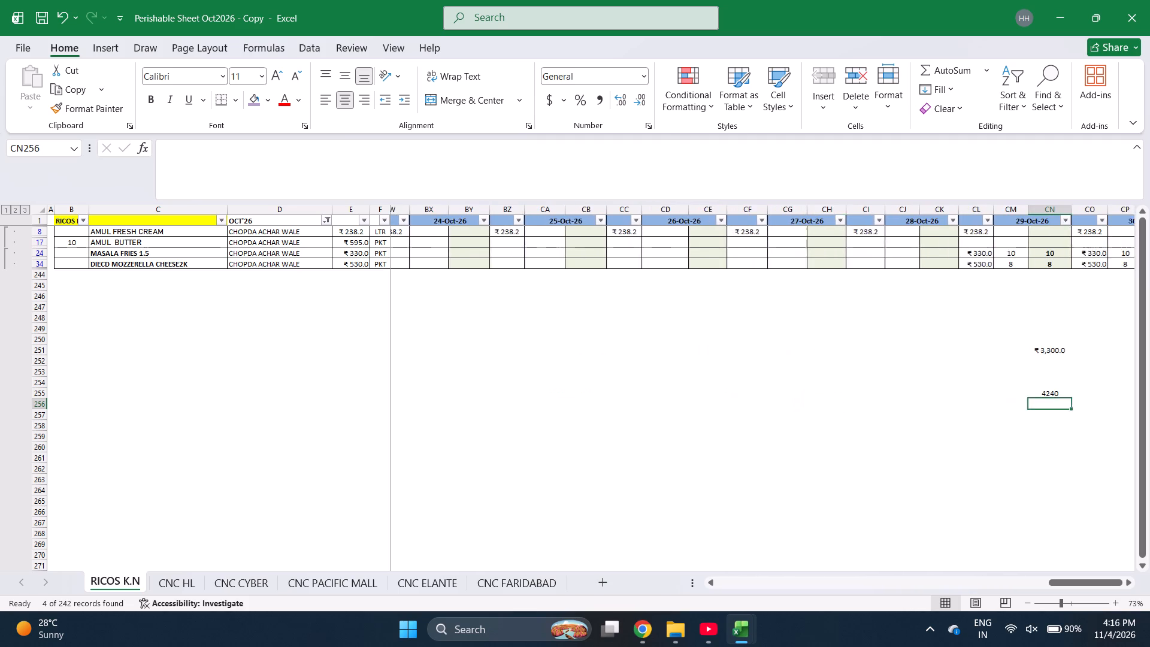
scroll(513, 456, right, 3)
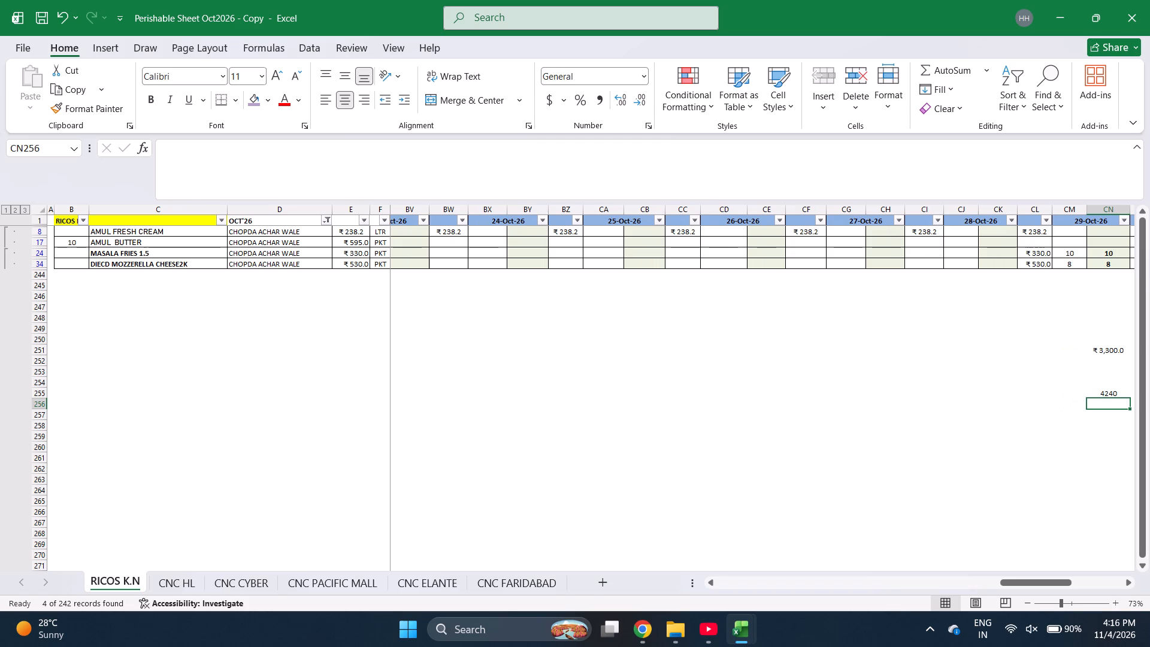
key(BackSpace)
text(=220*12)
key(Return)
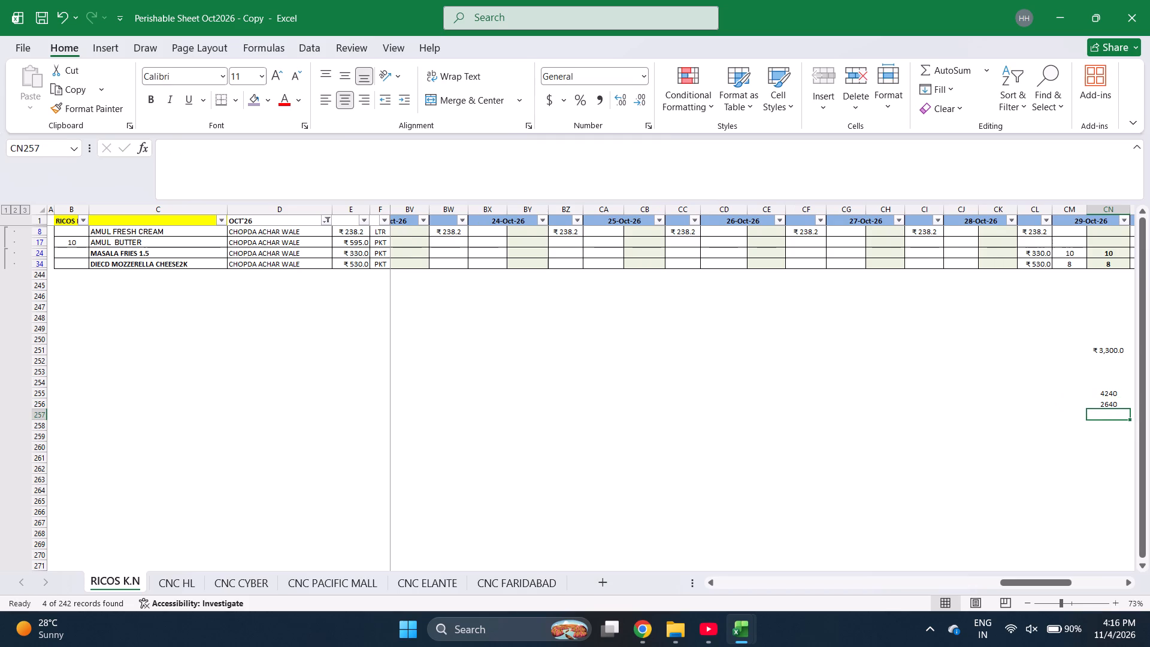
Examine CHOPDA ACHAR WALE's daily order and received quantities and rates from the end of October back to 1-Oct-26.
scroll(706, 554, left, 1)
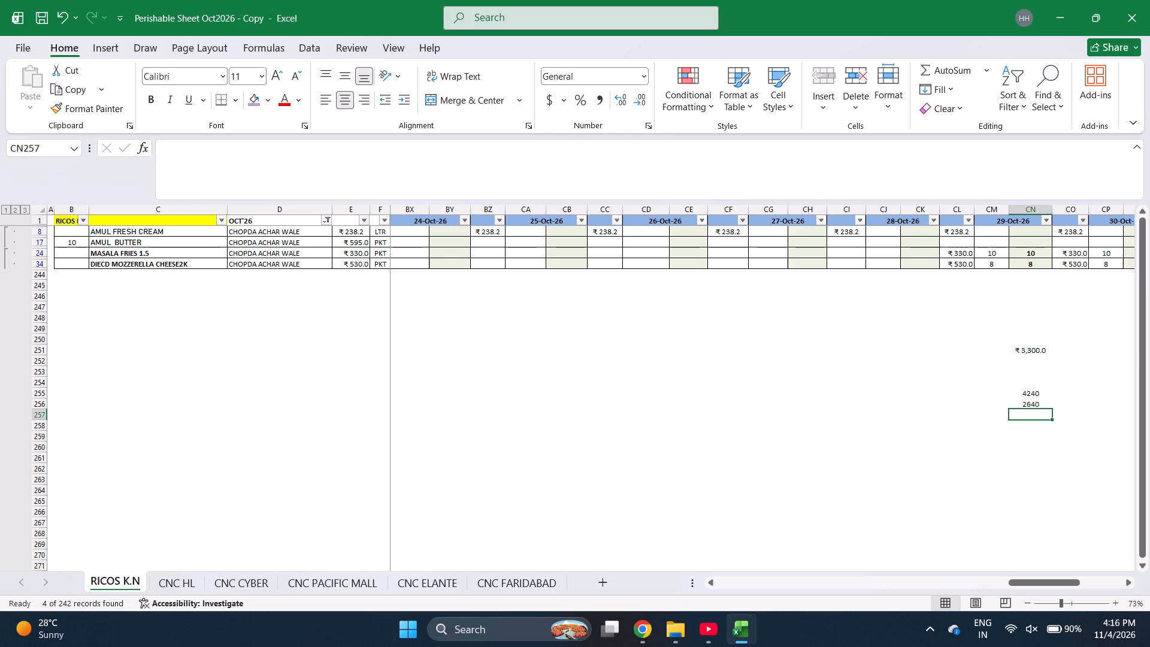
scroll(863, 461, left, 1)
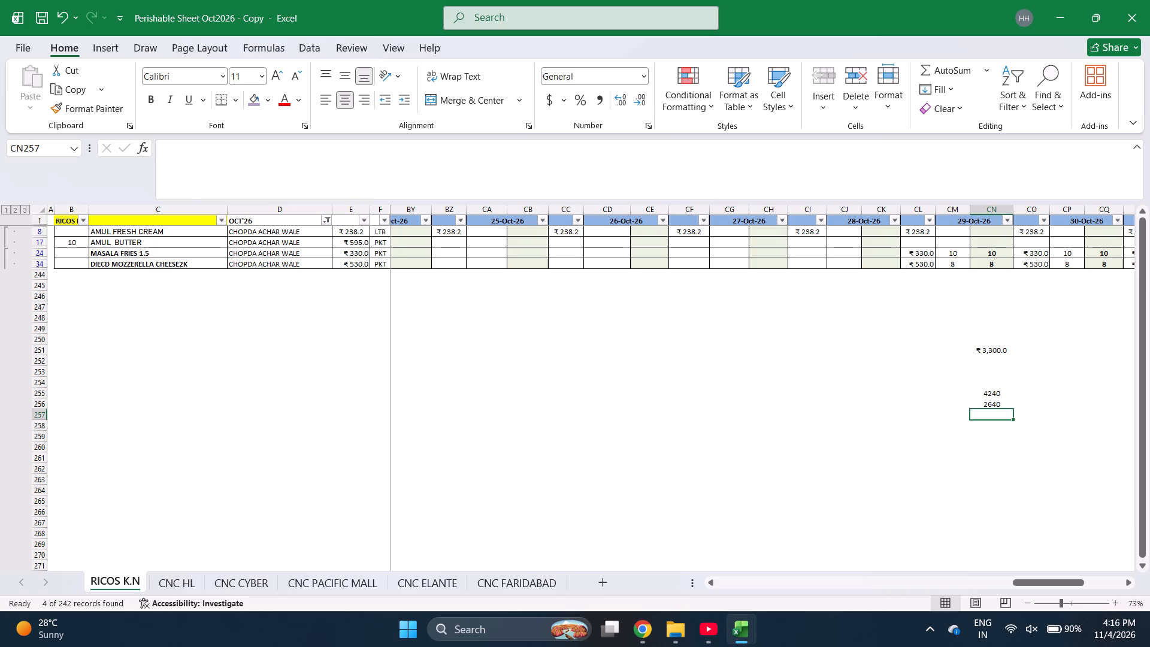
scroll(863, 461, right, 1)
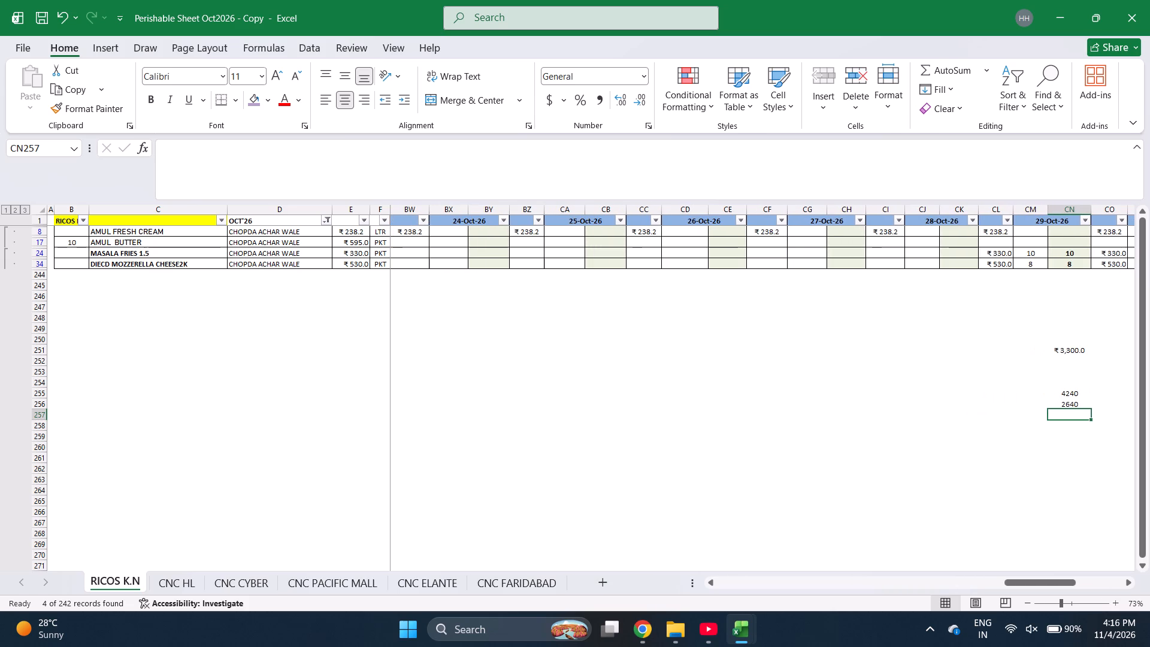
scroll(863, 461, right, 3)
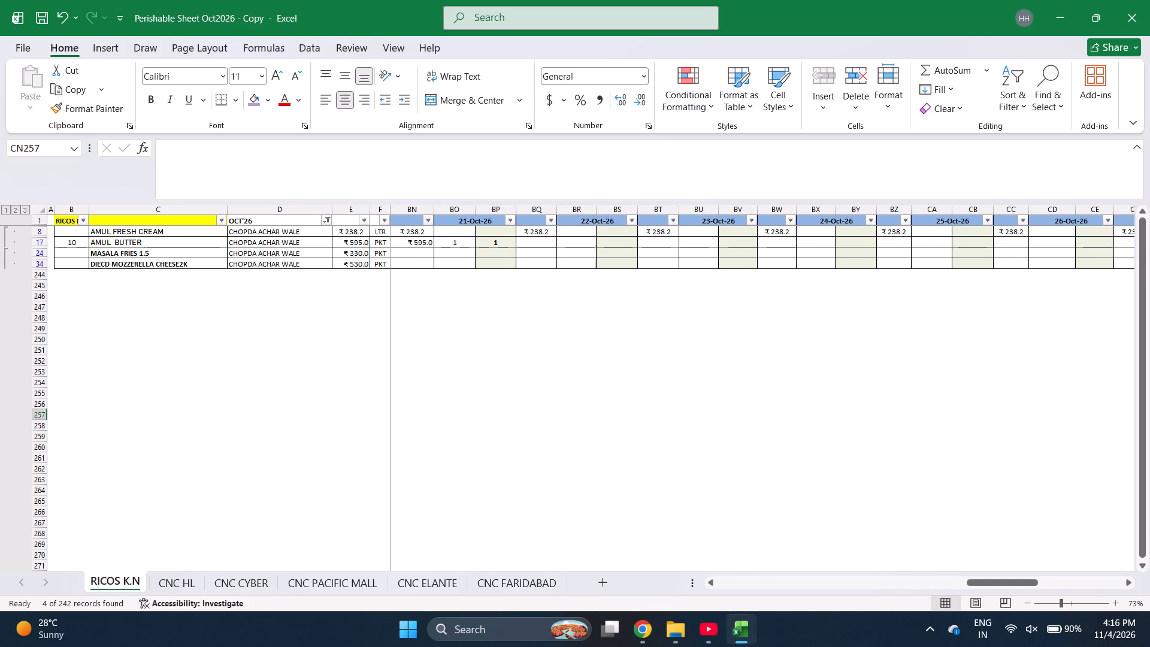
scroll(863, 461, right, 7)
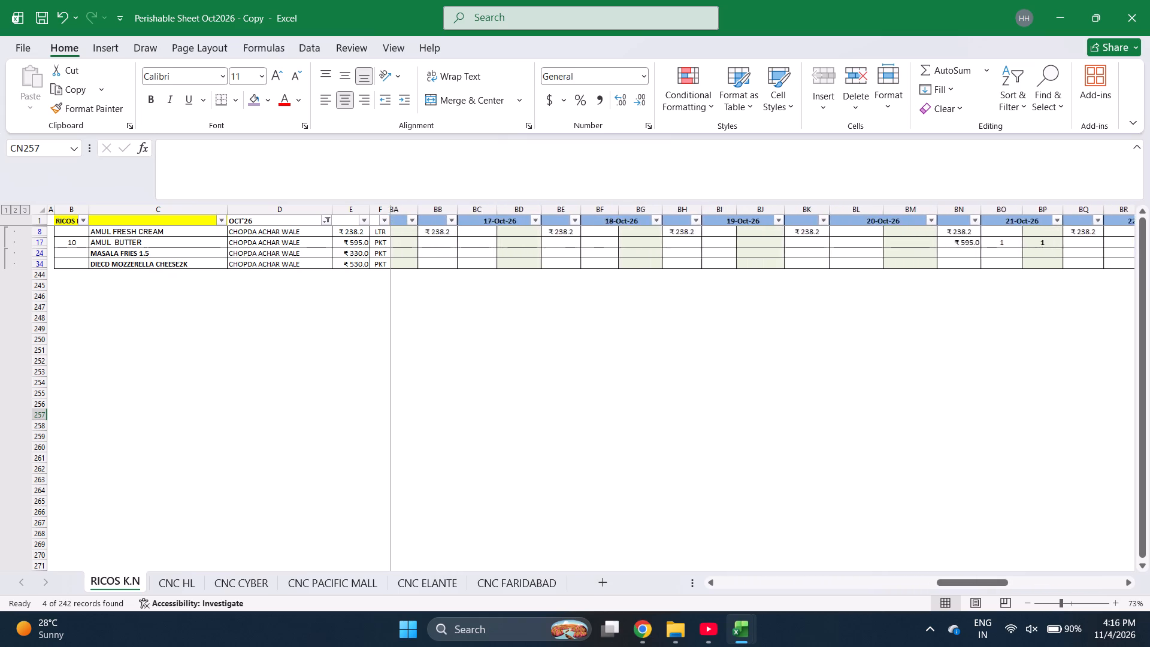
scroll(863, 461, right, 9)
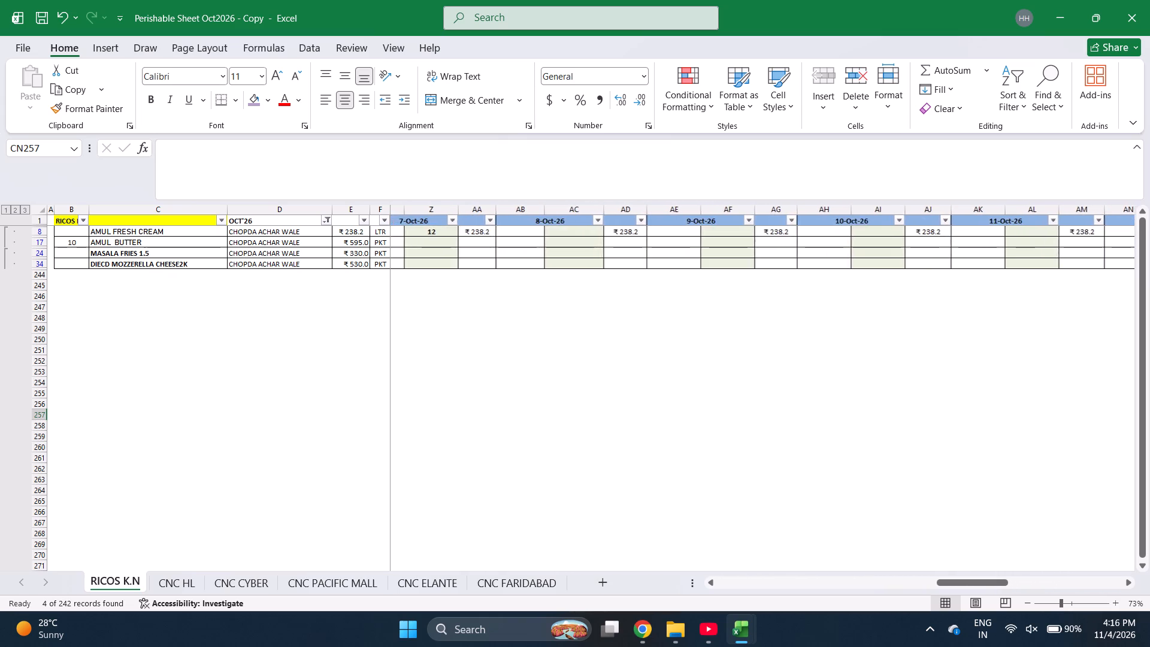
scroll(863, 461, right, 8)
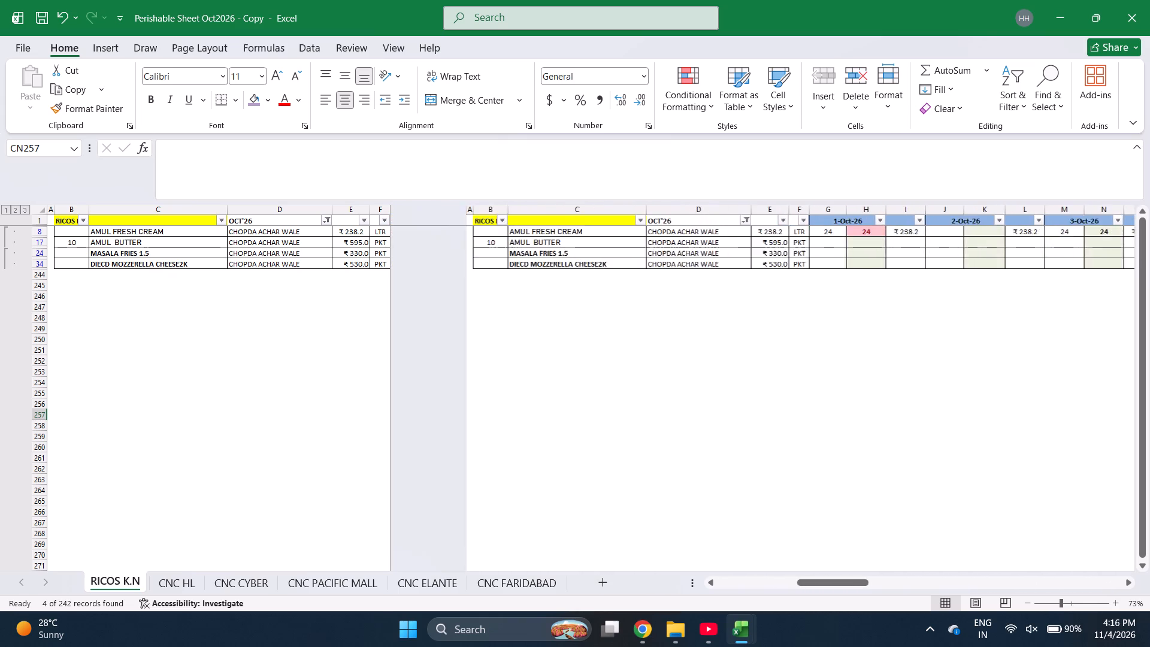
scroll(863, 461, right, 7)
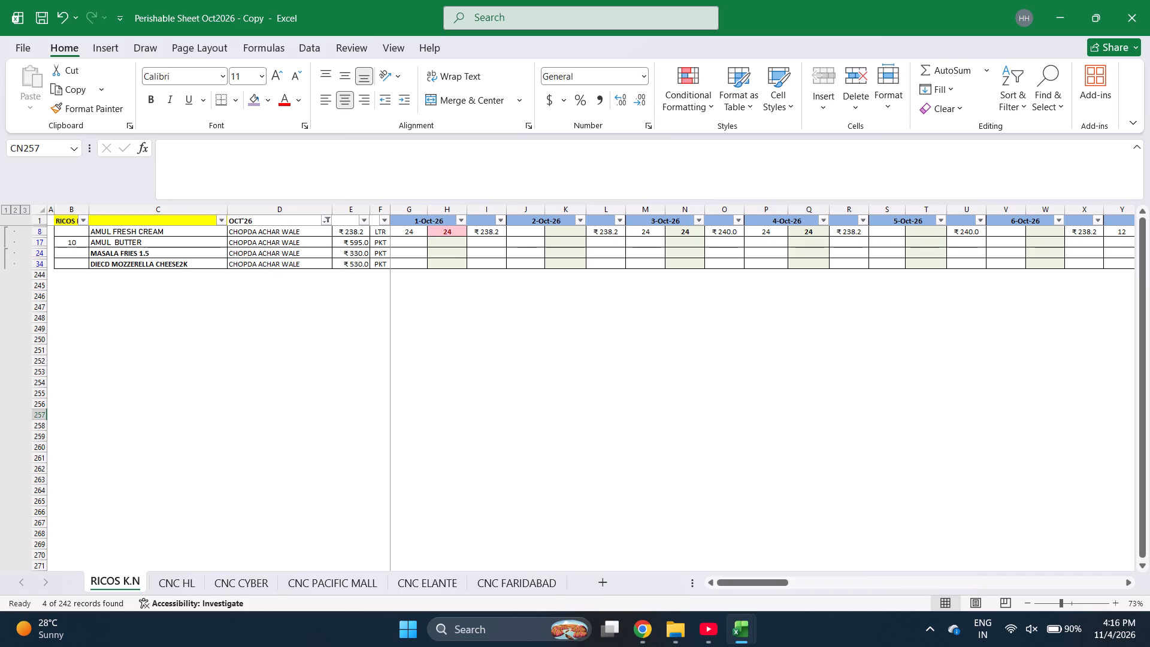
scroll(863, 461, right, 1)
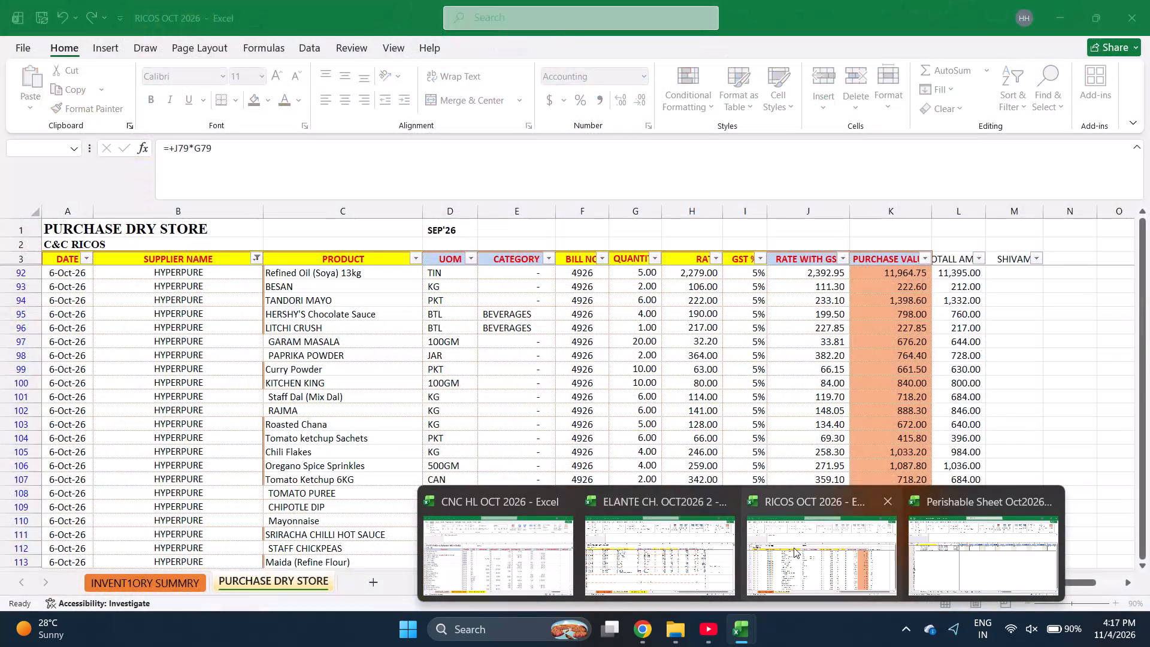
Switch to the RICOS OCT 2026 workbook and filter the PURCHASE DRY STORE supplier names to SHUBHAM INTERNATIONAL.
click(794, 548)
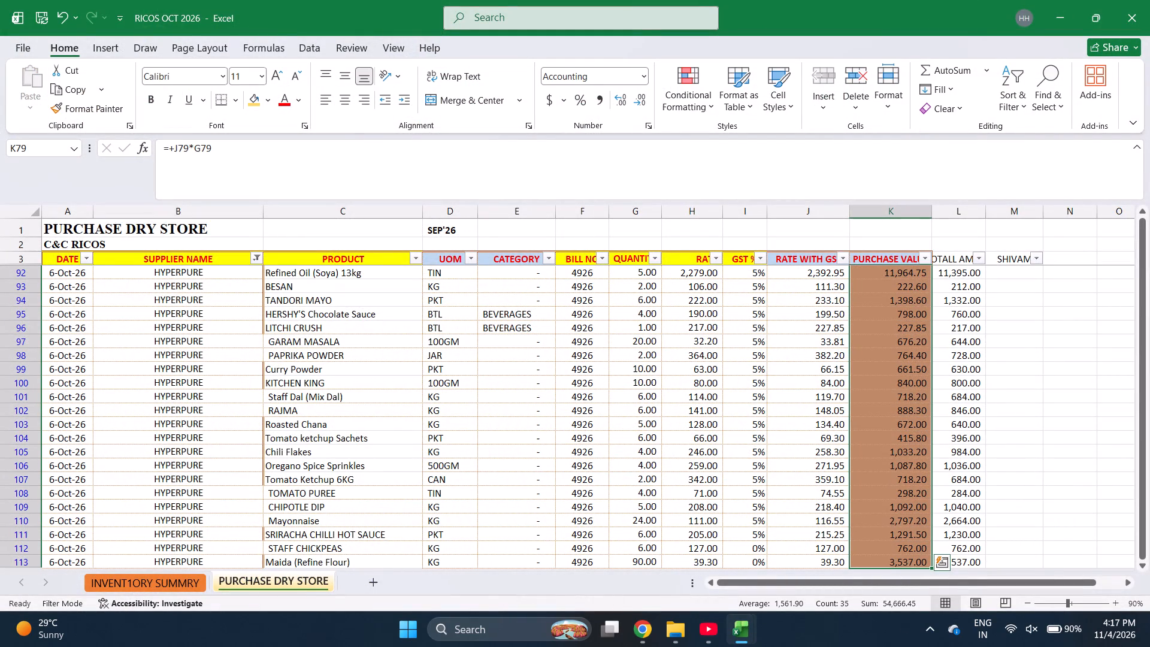
click(258, 253)
key(e)
text(shub)
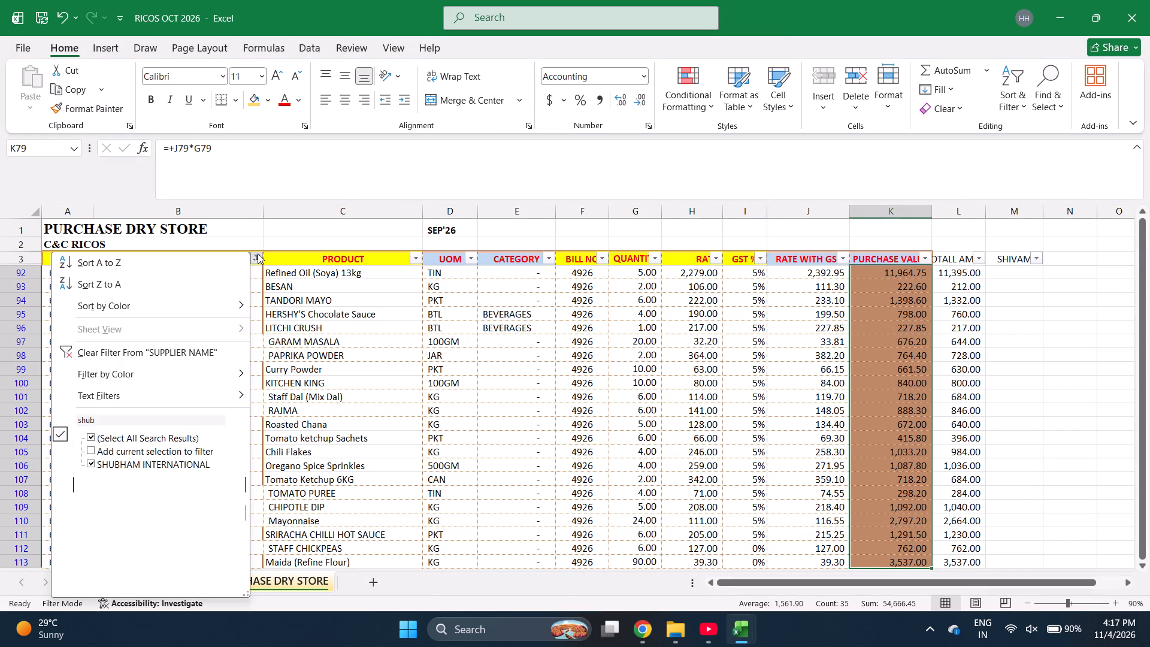
key(Return)
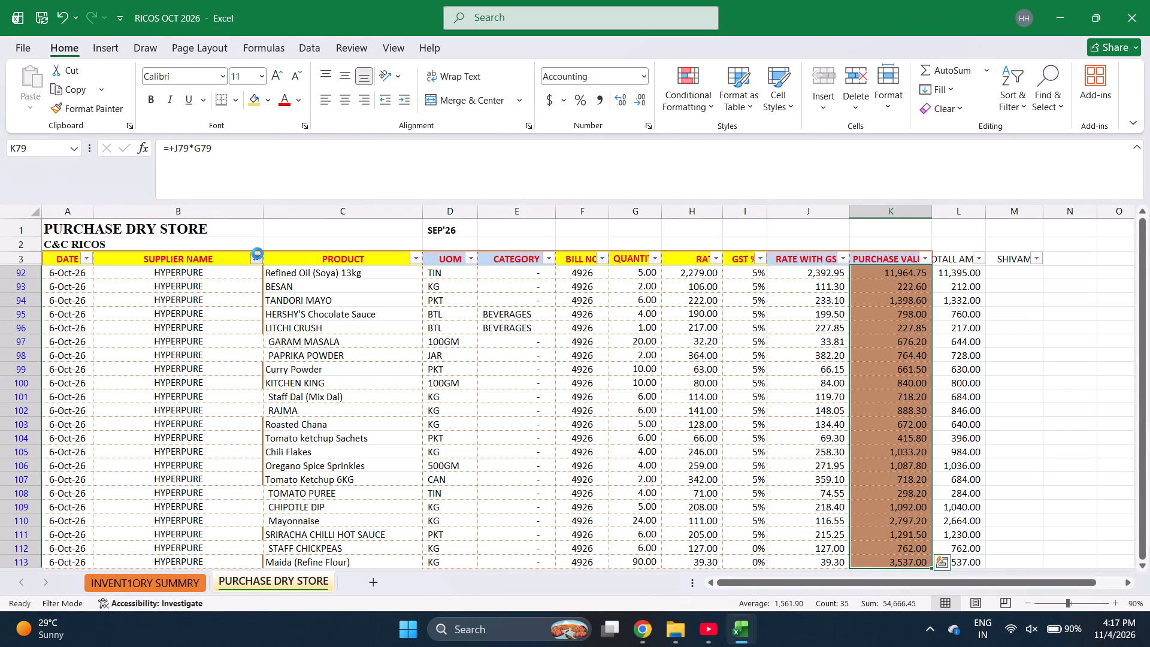
Select the PURCHASE VALUE entries of the filtered SHUBHAM INTERNATIONAL rows, starting from the first visible row under the header.
scroll(880, 303, up, 2)
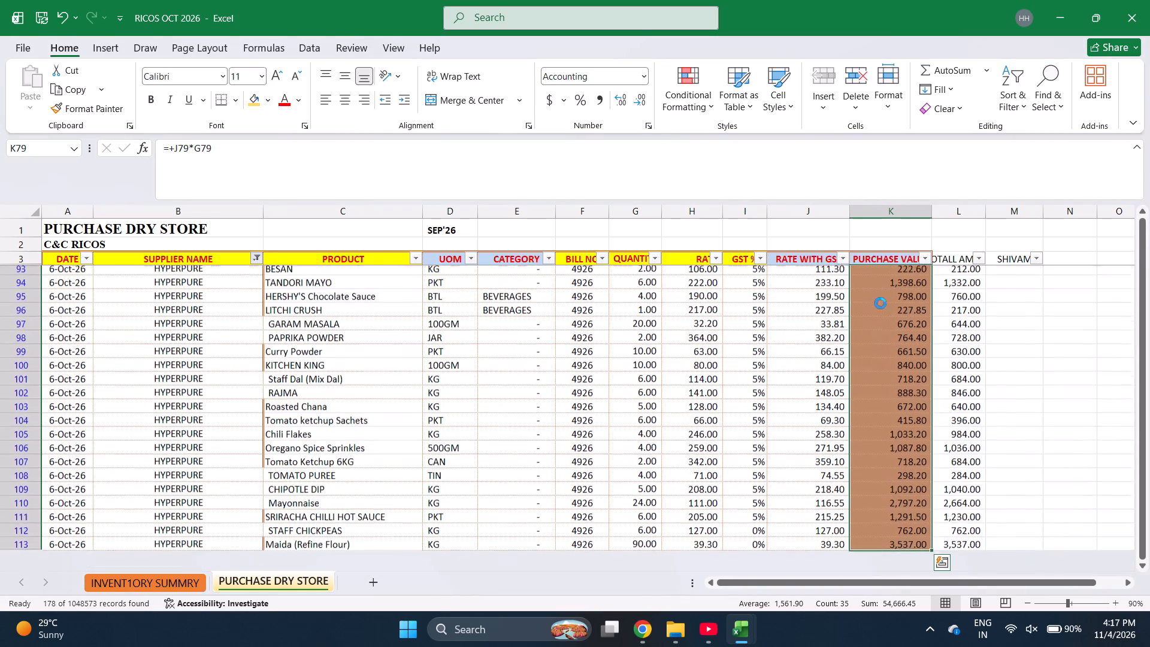
scroll(880, 303, up, 2)
scroll(880, 303, down, 2)
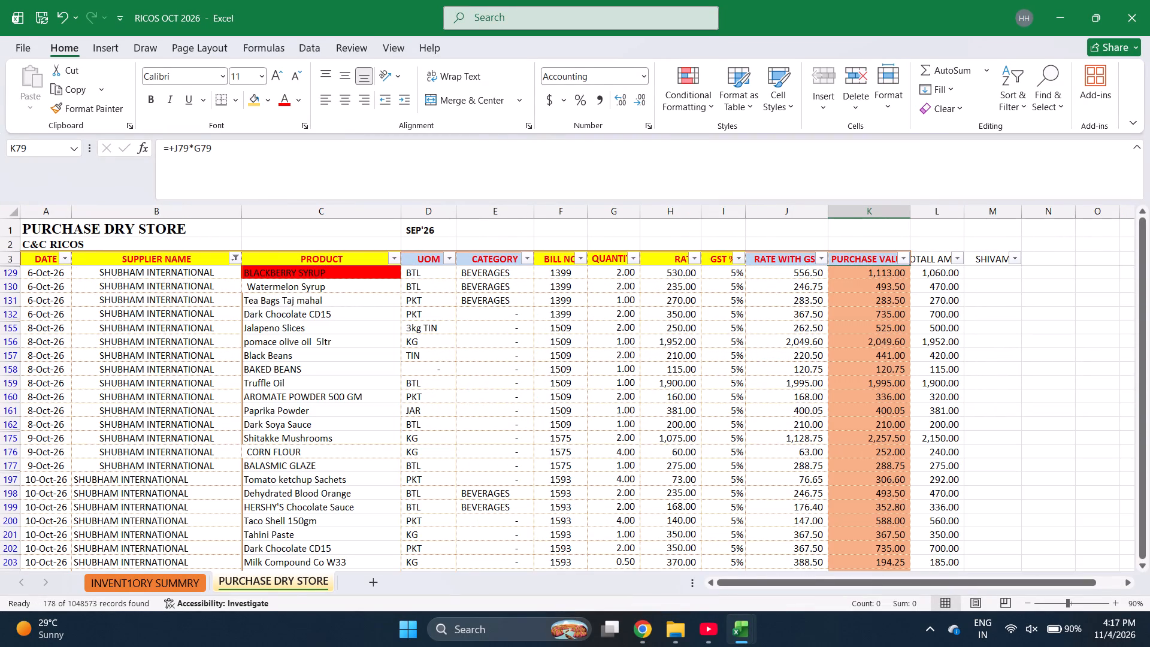
click(885, 262)
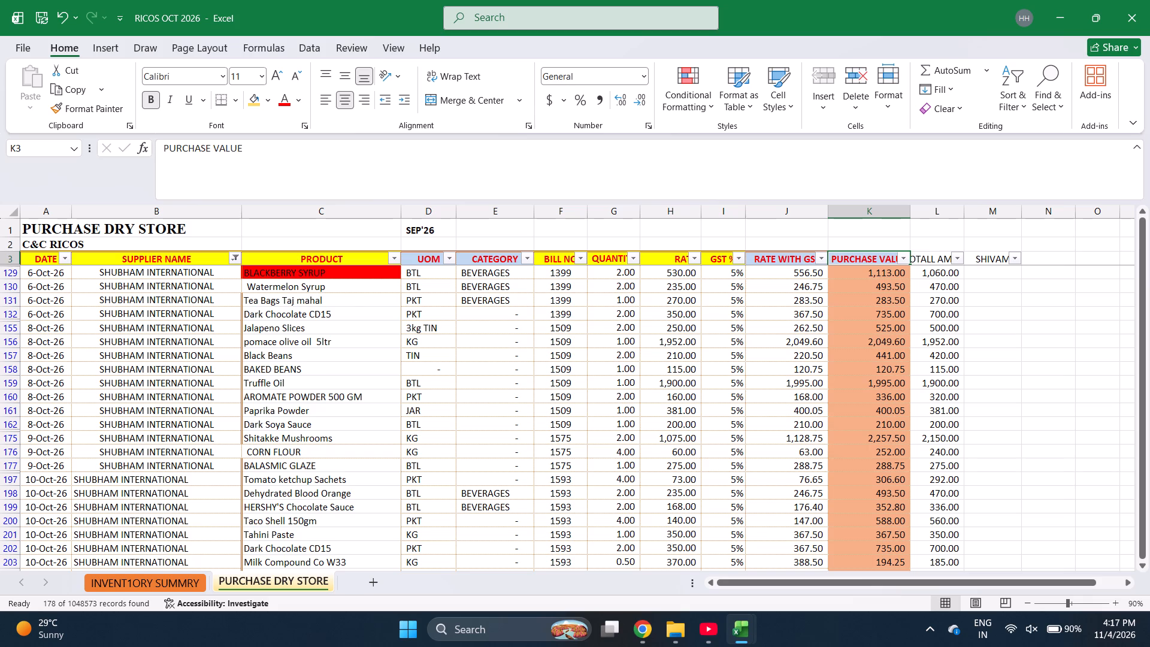
key(Down)
key(ctrl+shift+Down)
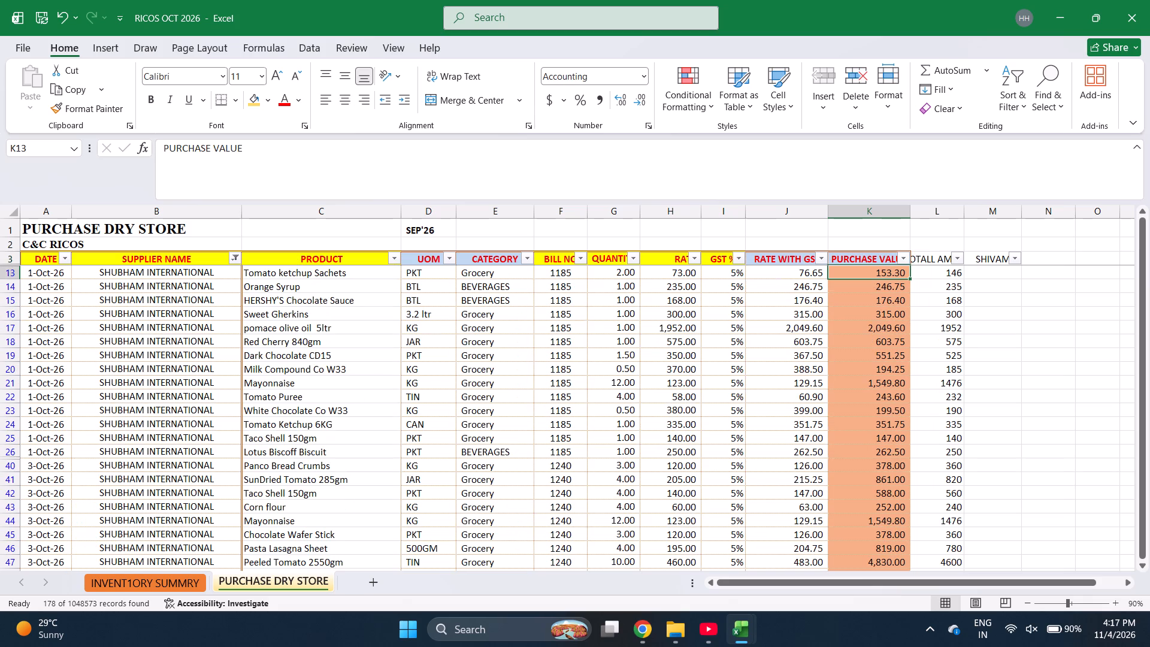
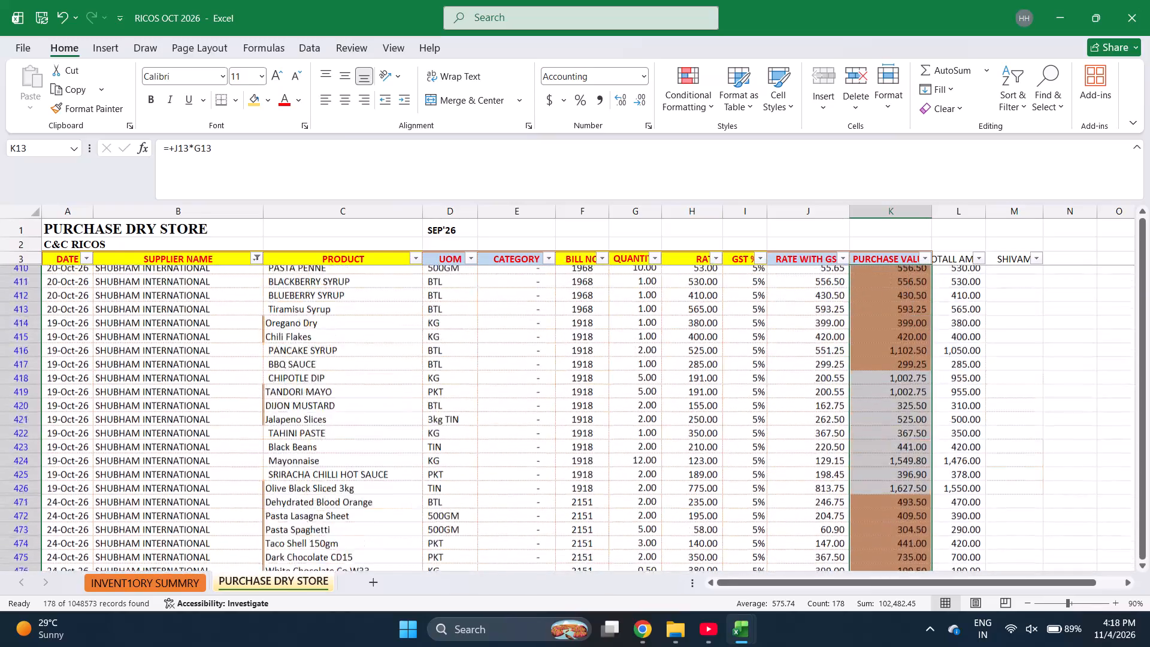
Examine the filtered SHUBHAM INTERNATIONAL purchase rows and their selected PURCHASE VALUE entries from 1-Oct-26 through 31-Oct-26.
scroll(914, 273, up, 6)
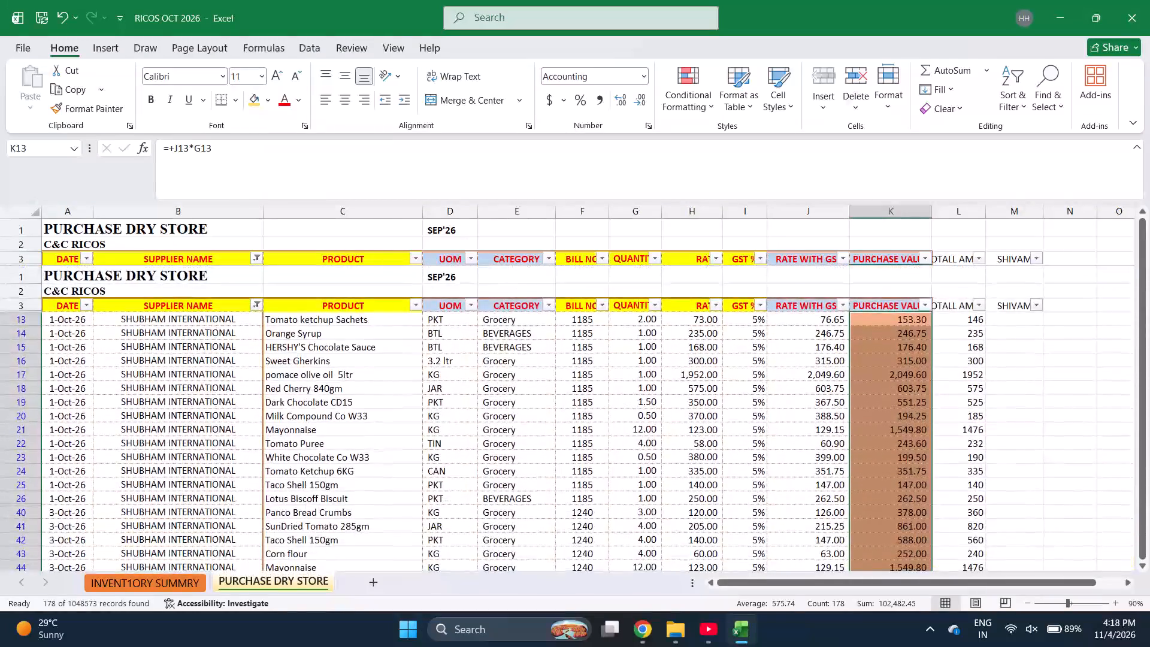
scroll(914, 273, down, 7)
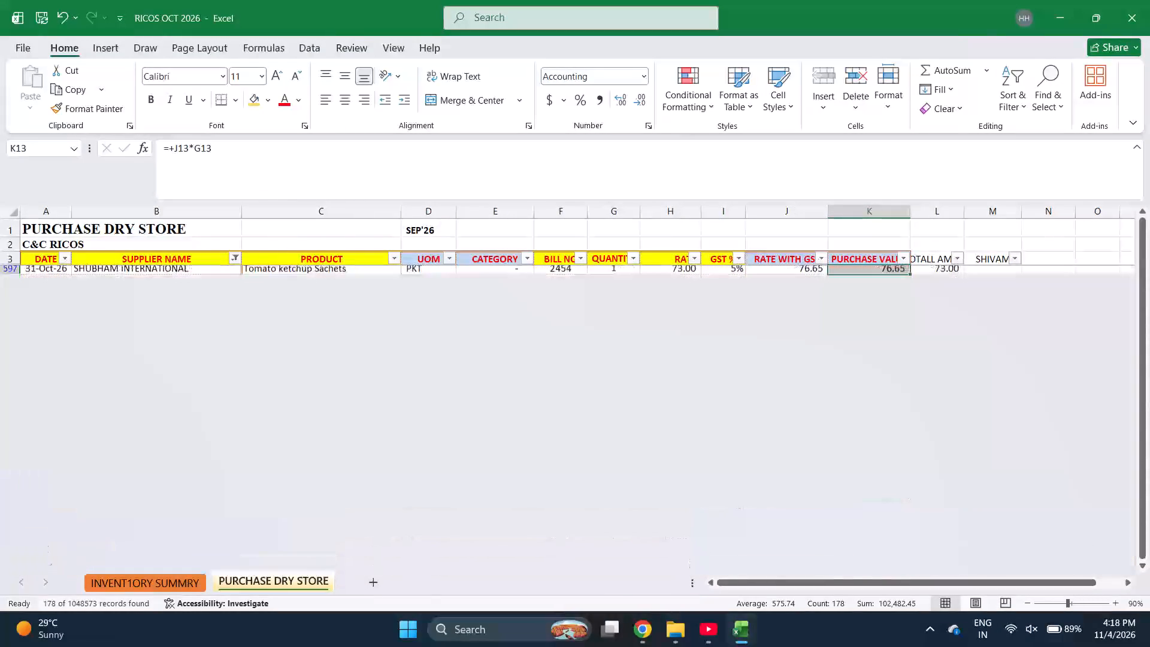
scroll(914, 273, up, 7)
scroll(914, 273, down, 1)
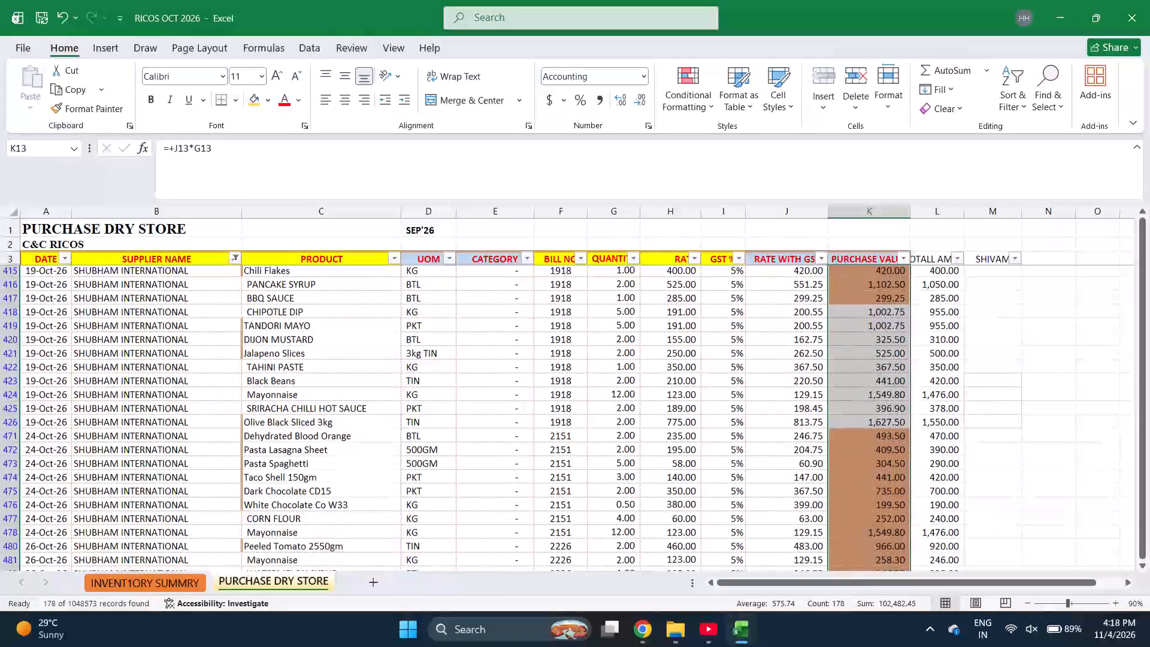
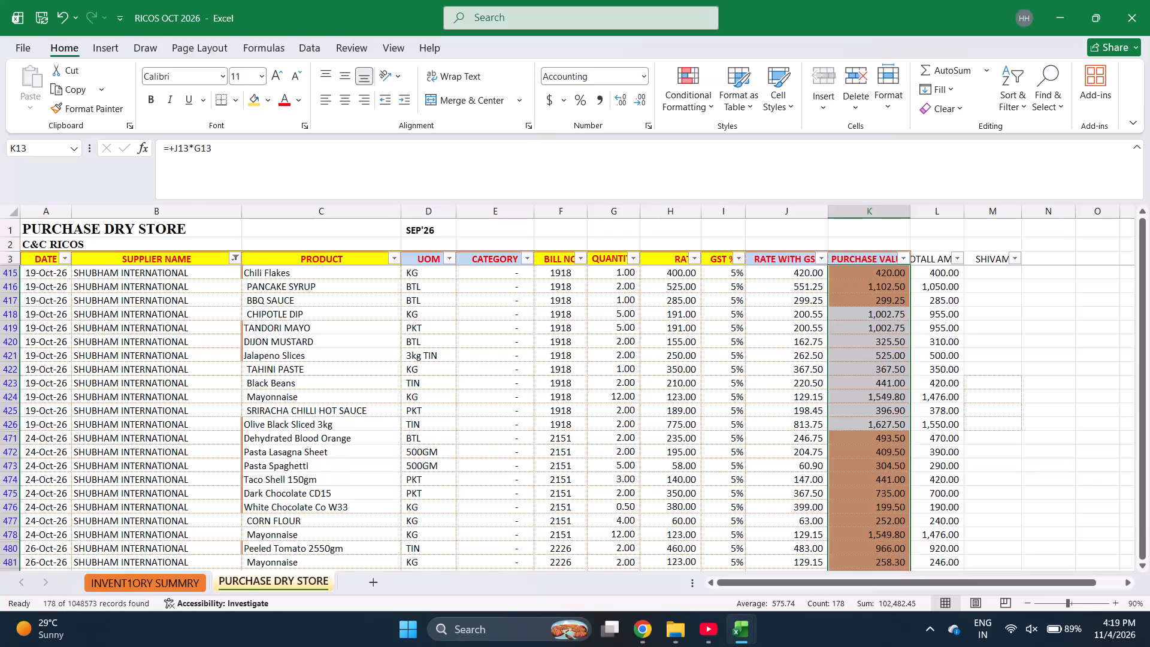
Select the PURCHASE VALUE cells of the 1-Oct-26 bill 1185, from Tomato ketchup Sachets to Lotus Biscoff Biscuit, to check their sum.
scroll(174, 449, down, 1)
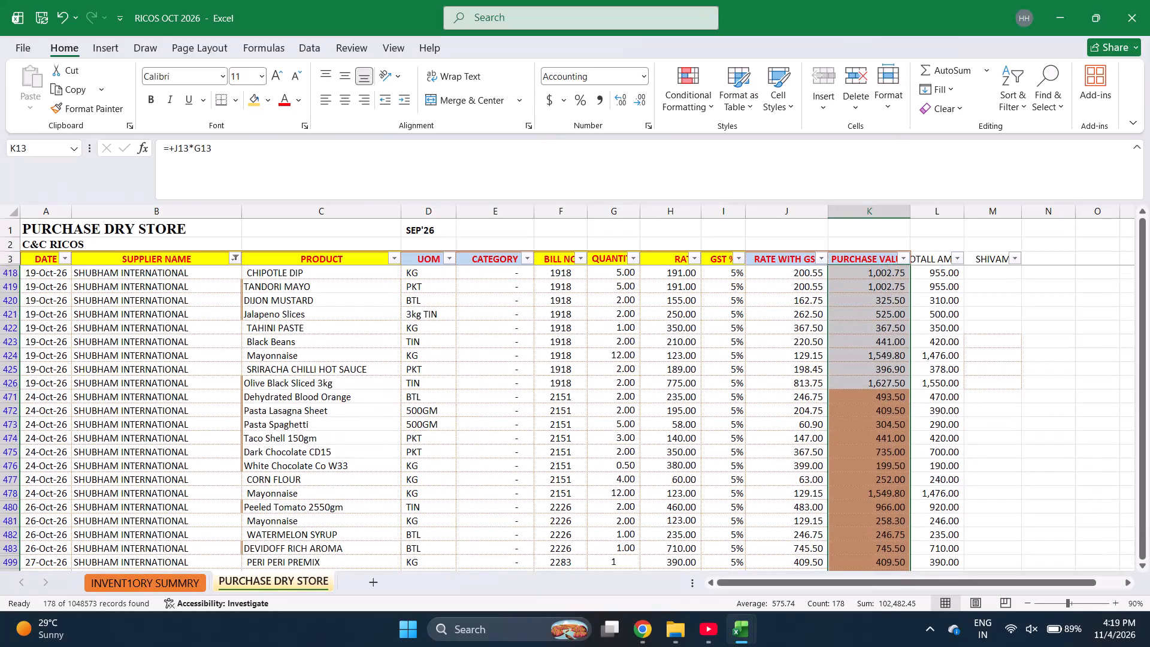
scroll(699, 382, up, 8)
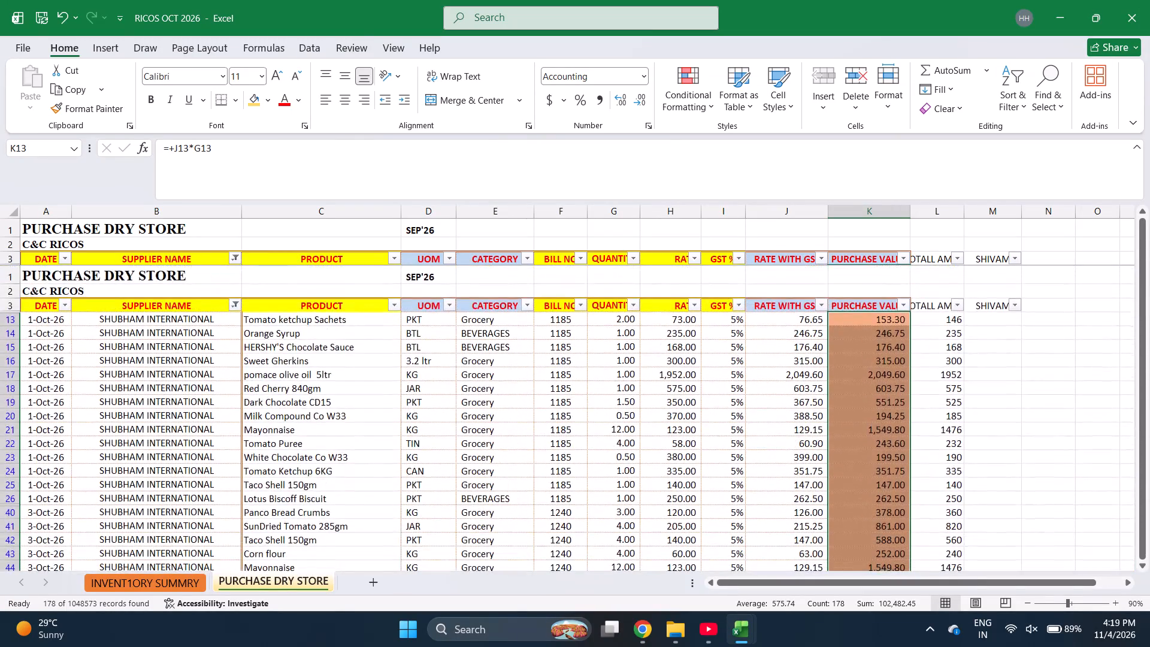
click(889, 271)
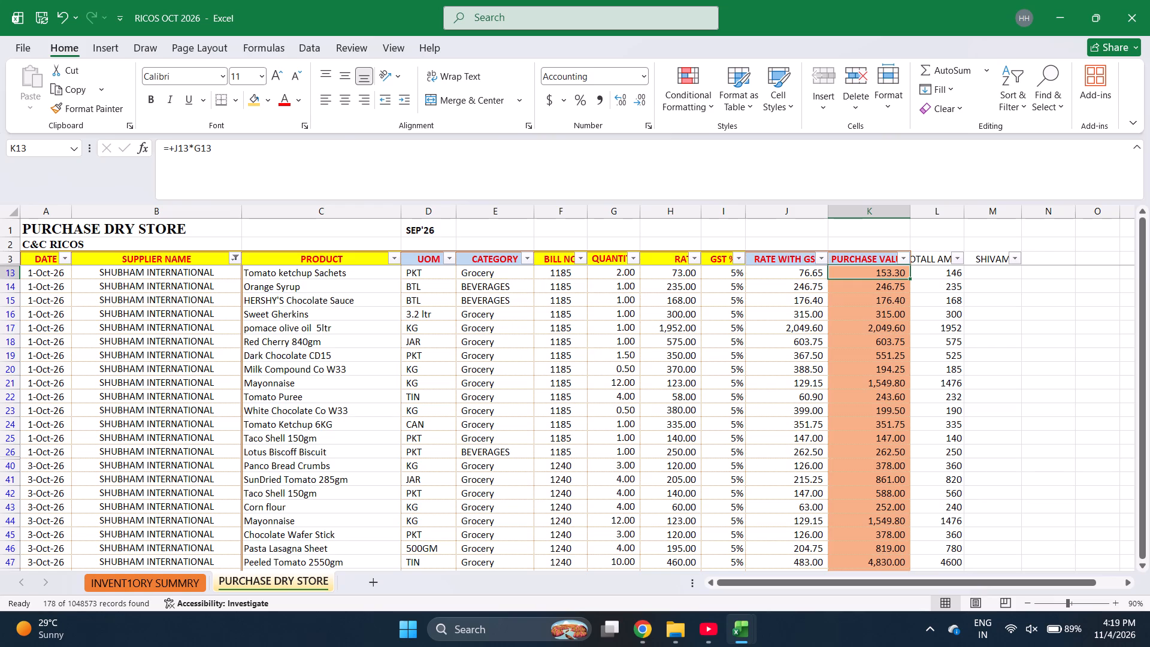
drag(889, 271, 894, 323)
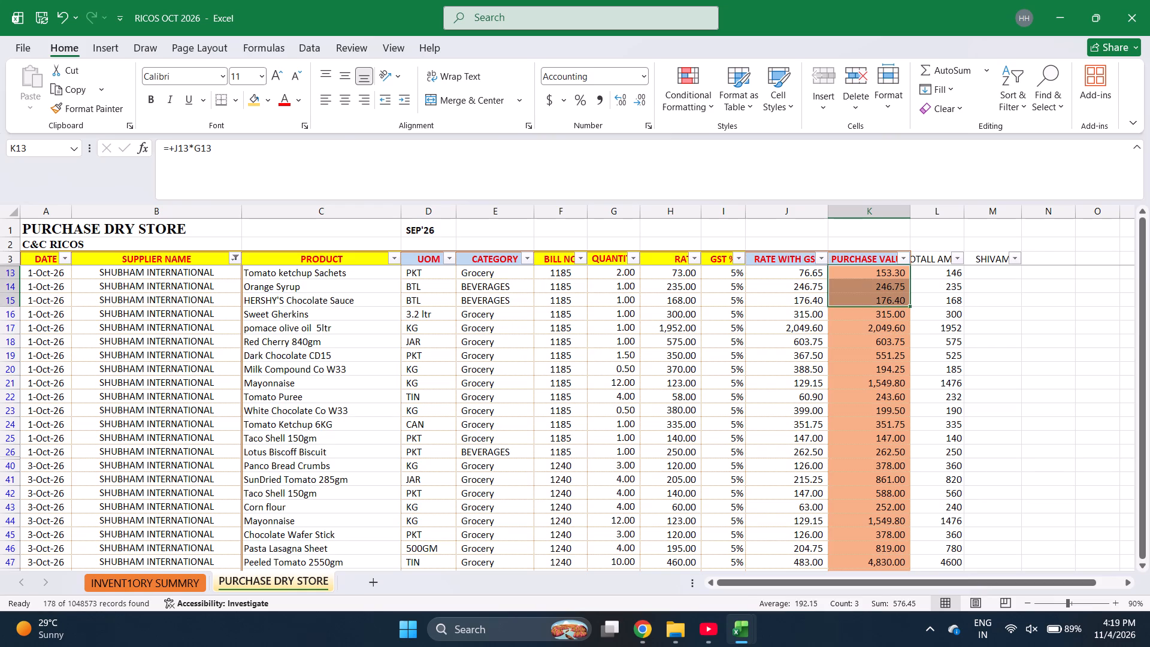
drag(894, 323, 892, 425)
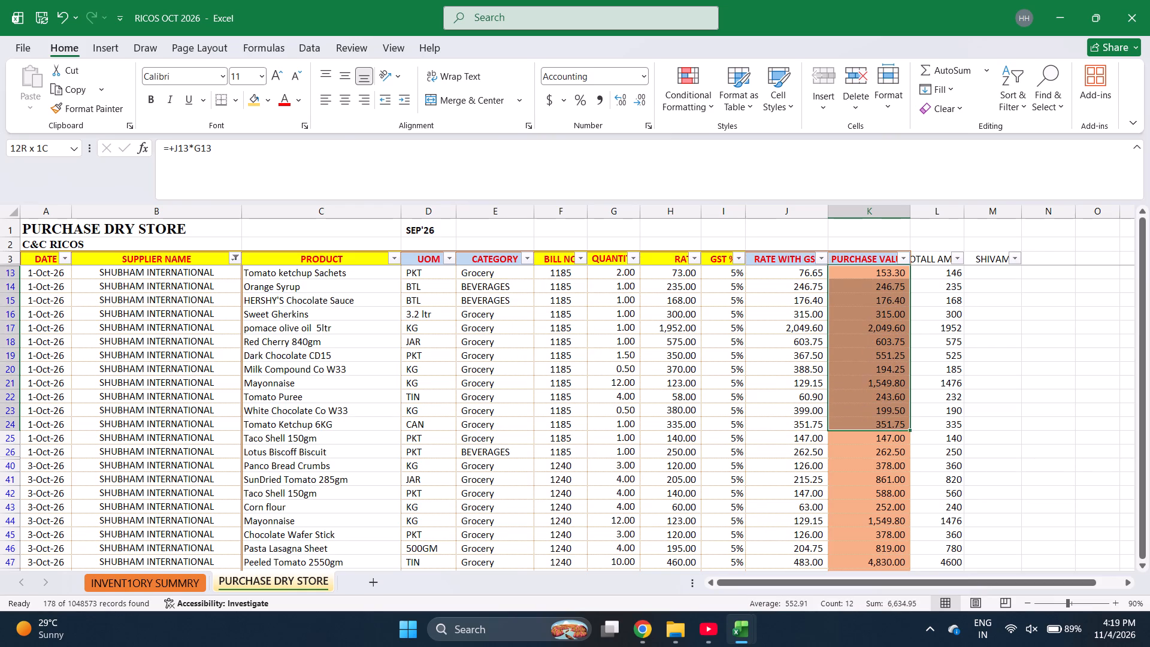
drag(892, 425, 895, 450)
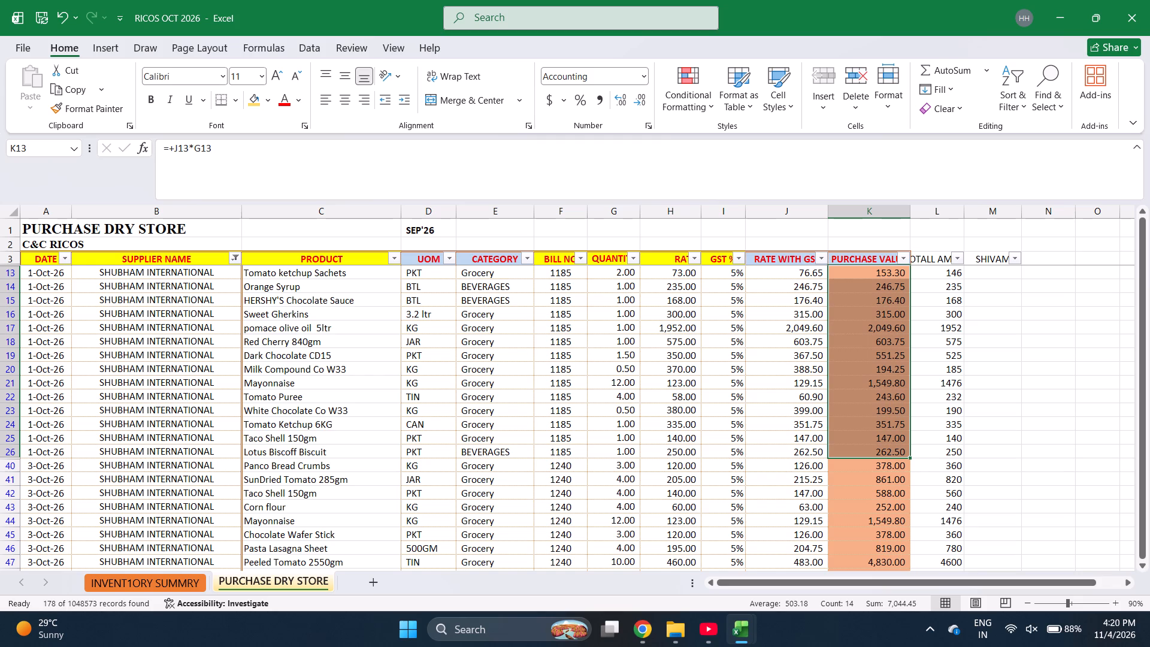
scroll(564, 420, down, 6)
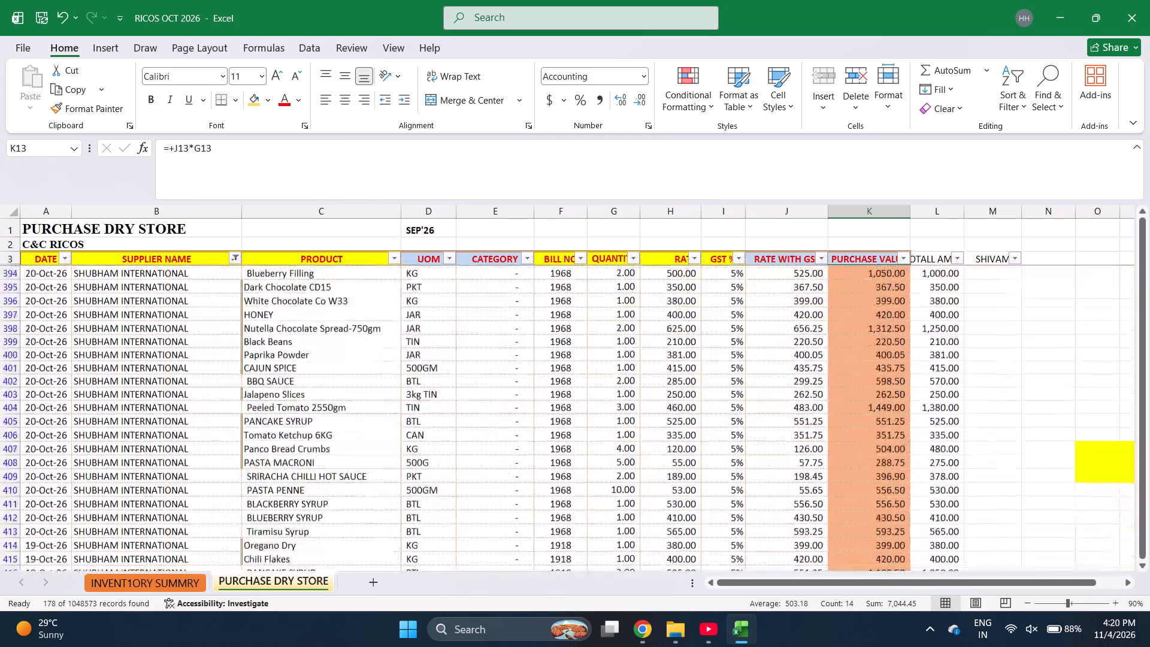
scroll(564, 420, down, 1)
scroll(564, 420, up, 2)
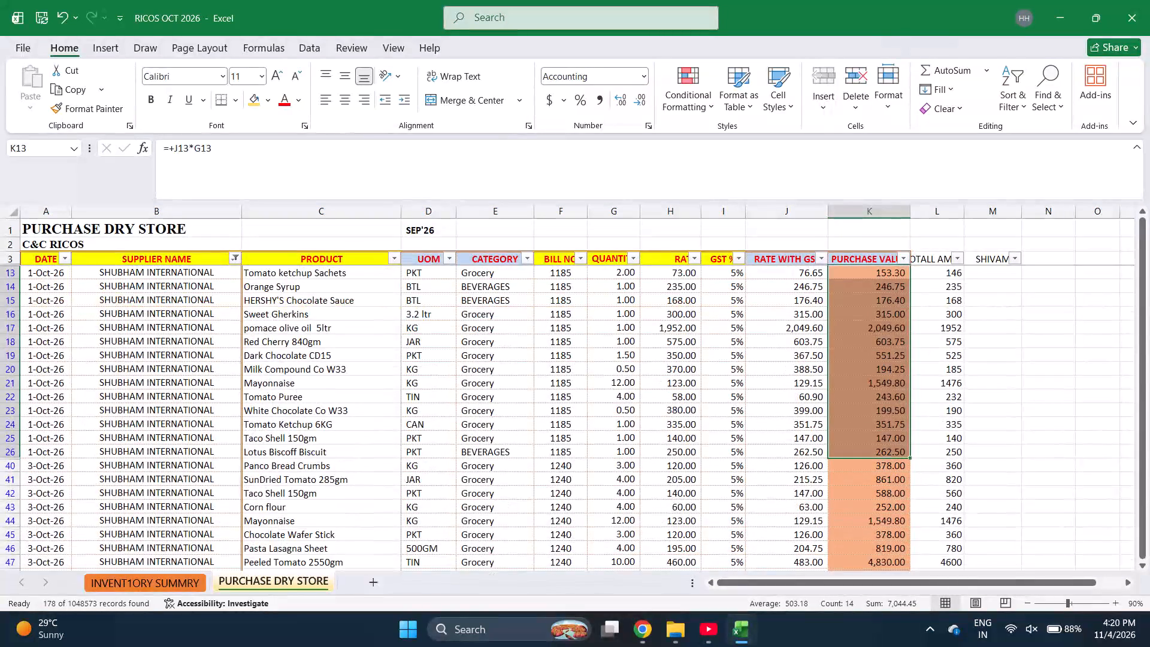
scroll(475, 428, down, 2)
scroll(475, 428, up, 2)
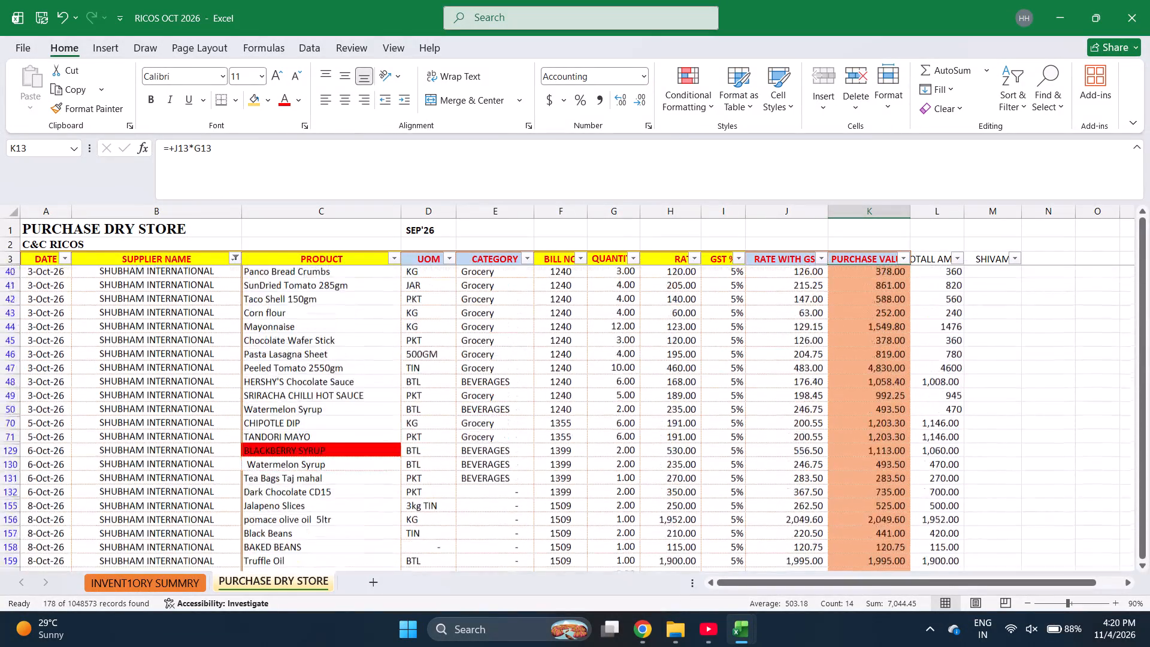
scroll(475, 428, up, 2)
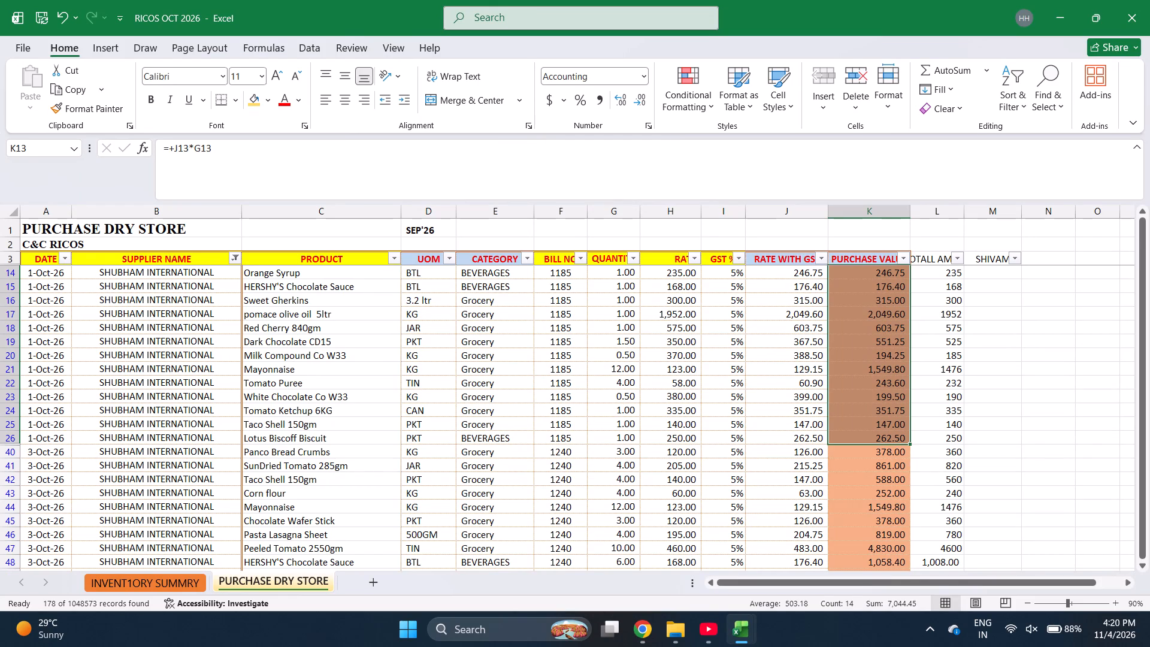
Search the BILL NO filter values for 2454 and close the filter without applying it.
click(580, 256)
key(e)
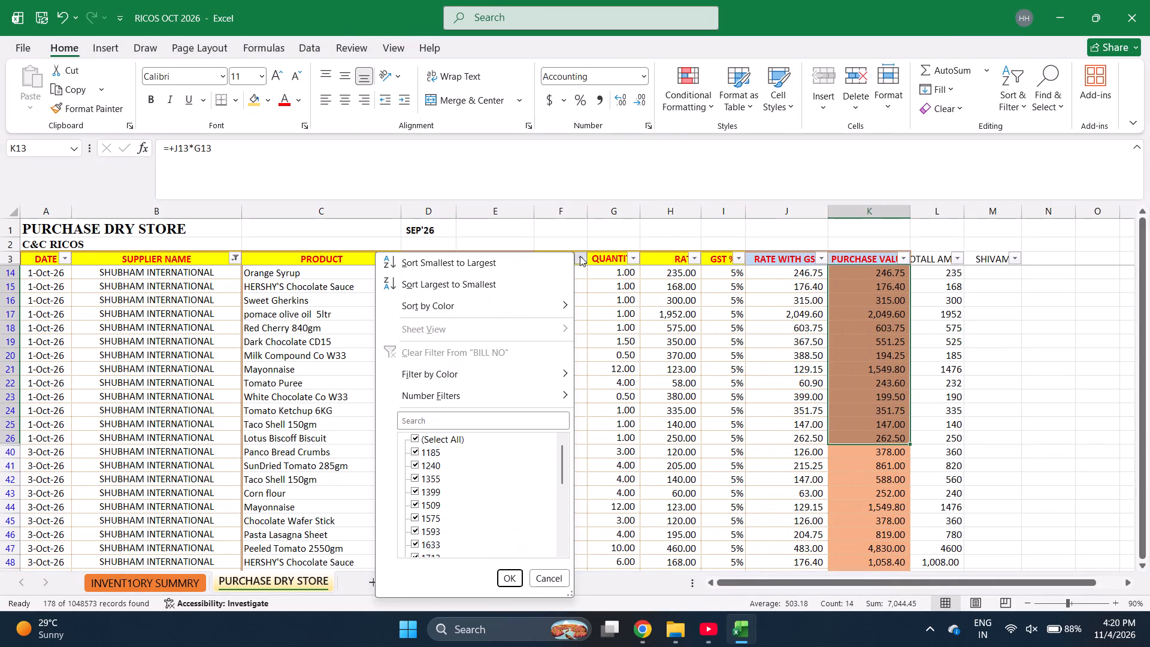
text(2454)
text(e2454)
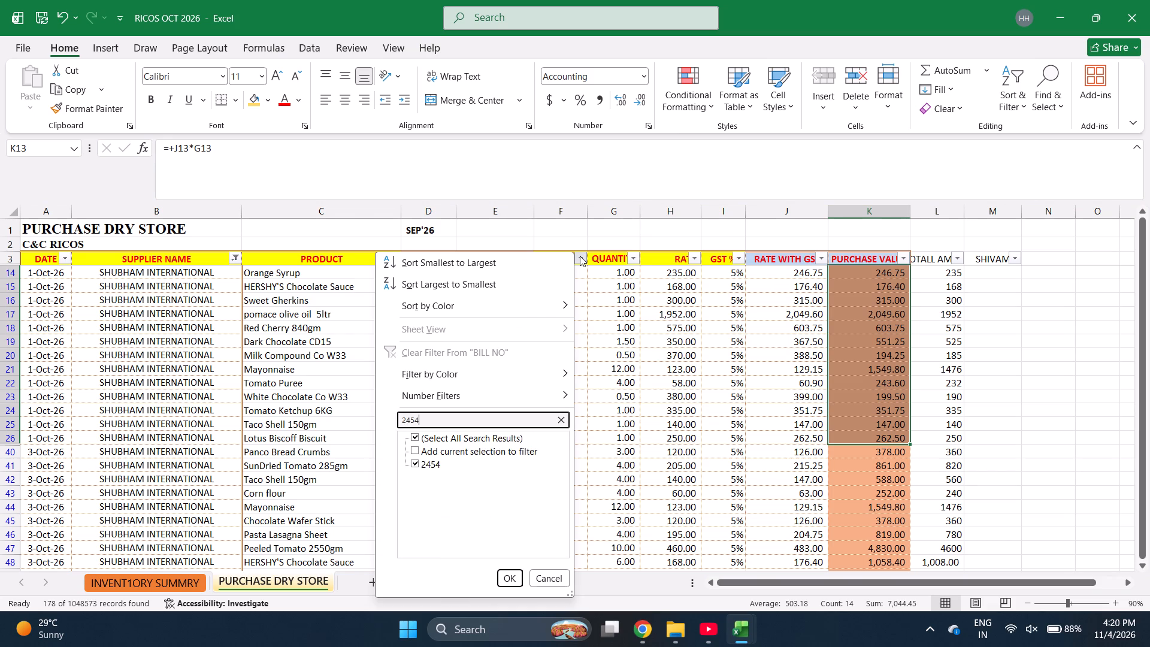
key(Escape)
key(Escape)
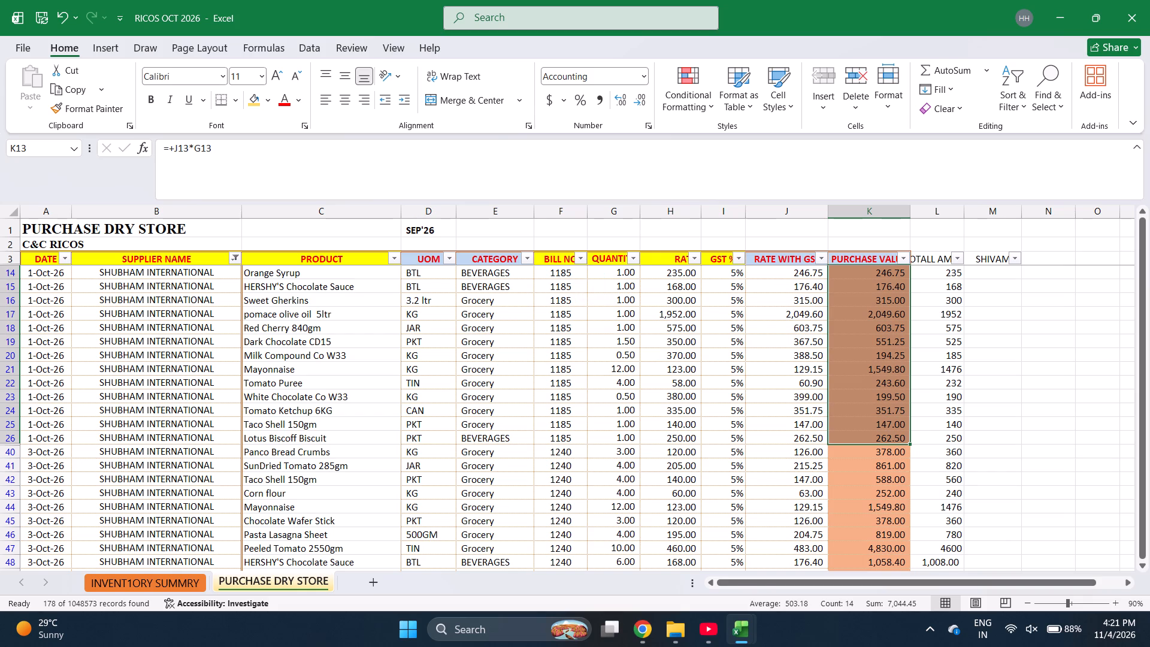
Search the BILL NO filter values for bill 2403 and for bill 2283.
click(579, 259)
text(e2403)
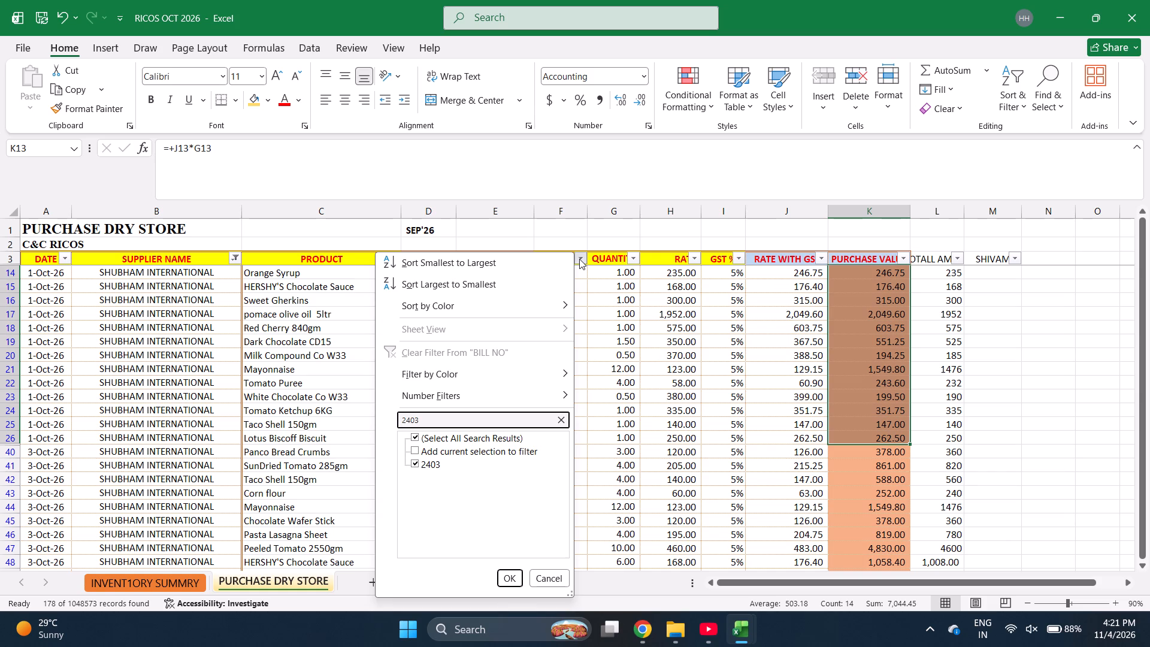
key(BackSpace)
key(BackSpace)
key(BackSpace)
key(2)
text(83)
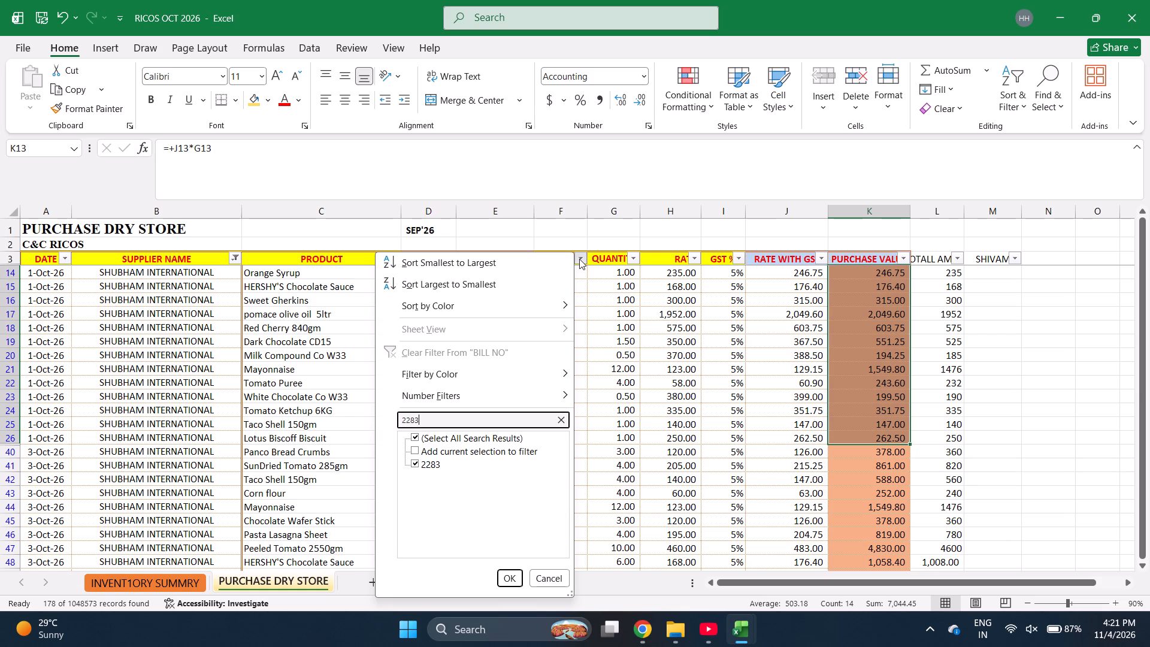
Search the BILL NO filter values for 2217 and leave the filter without applying it.
key(BackSpace)
key(BackSpace)
key(BackSpace)
key(BackSpace)
key(BackSpace)
key(BackSpace)
text(2217)
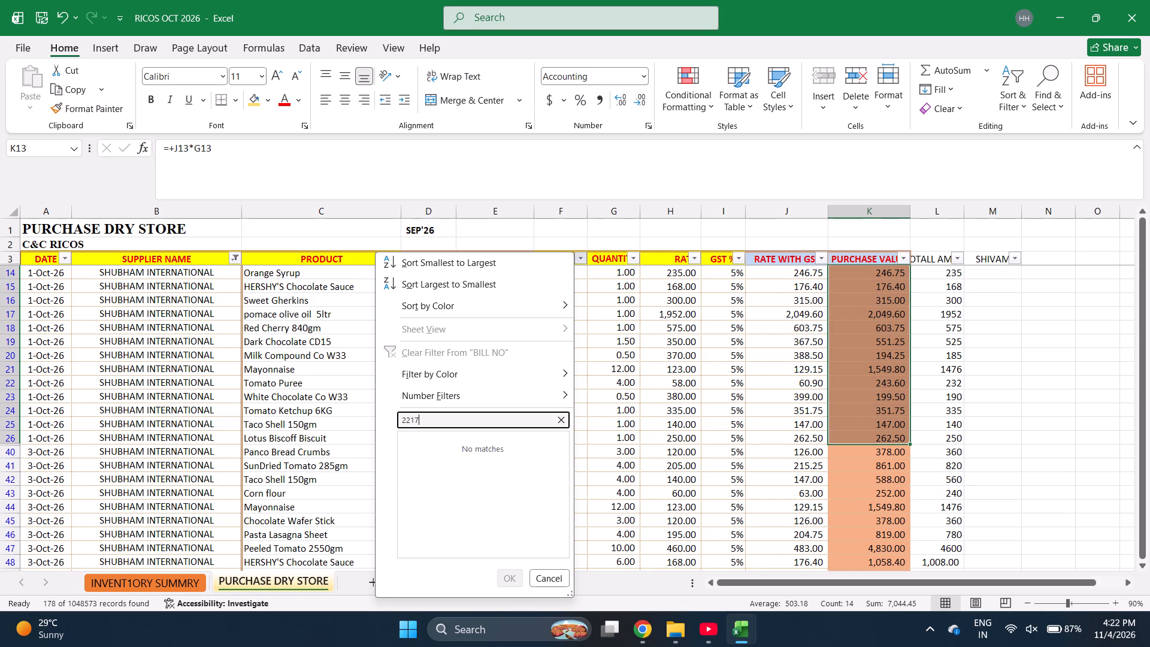
click(164, 340)
Examine the SHUBHAM INTERNATIONAL rows from 17-Oct-26 to 31-Oct-26, ending on the BILL NO of the 26-Oct-26 DEVIDOFF RICH AROMA entry.
scroll(164, 340, down, 1)
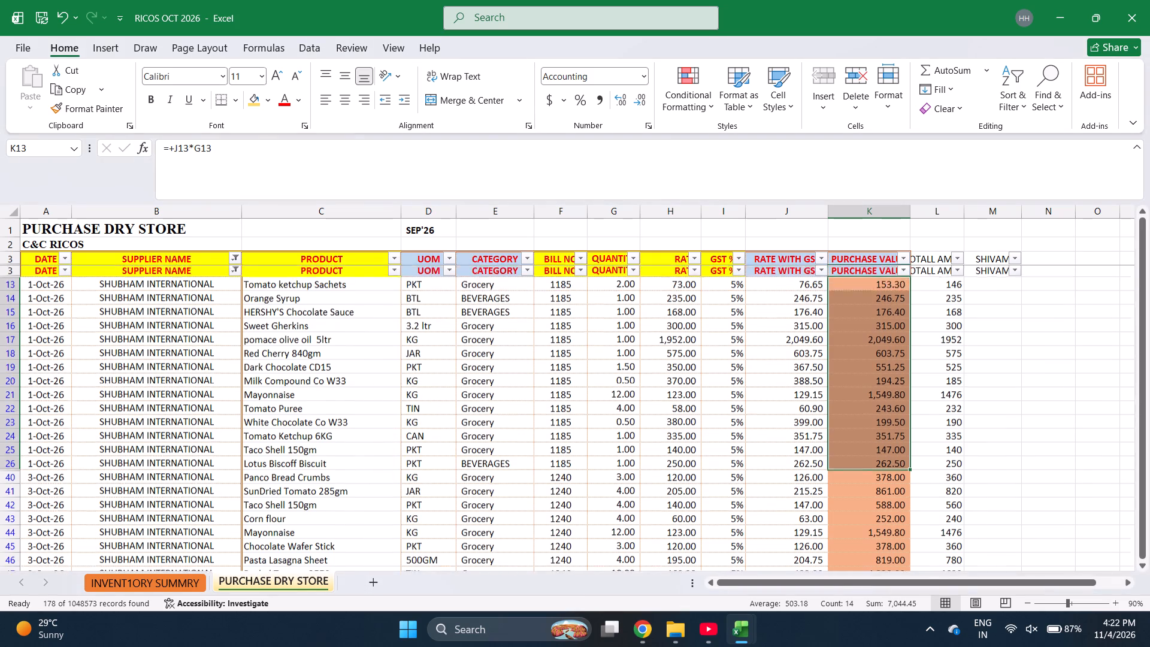
scroll(164, 340, down, 3)
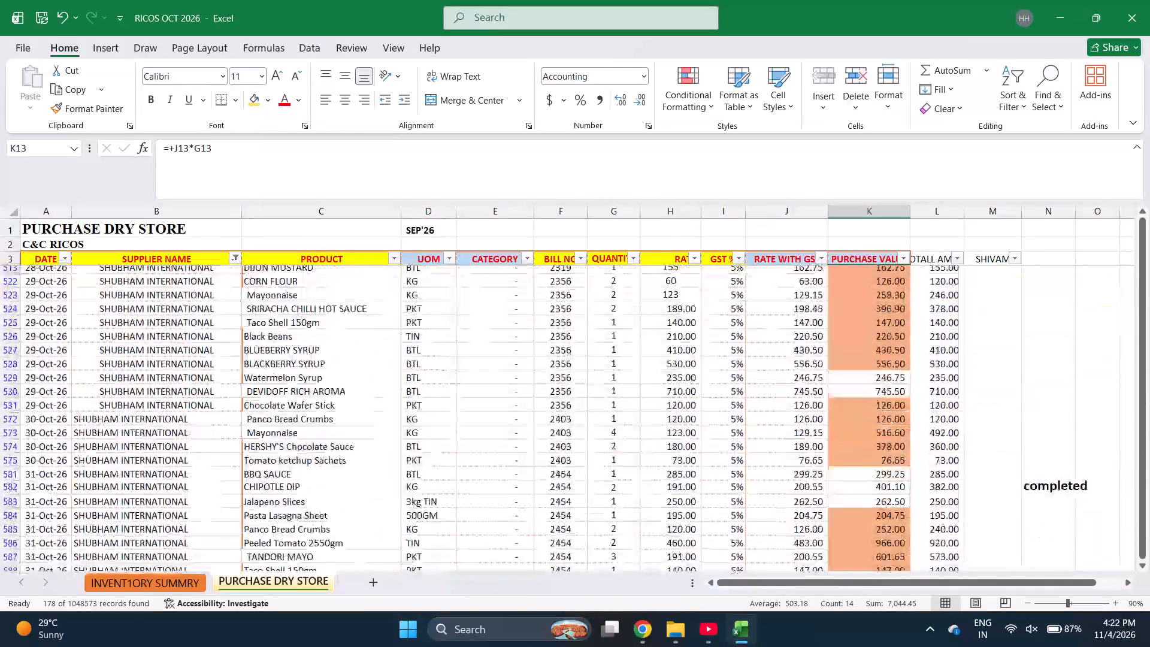
scroll(164, 340, up, 3)
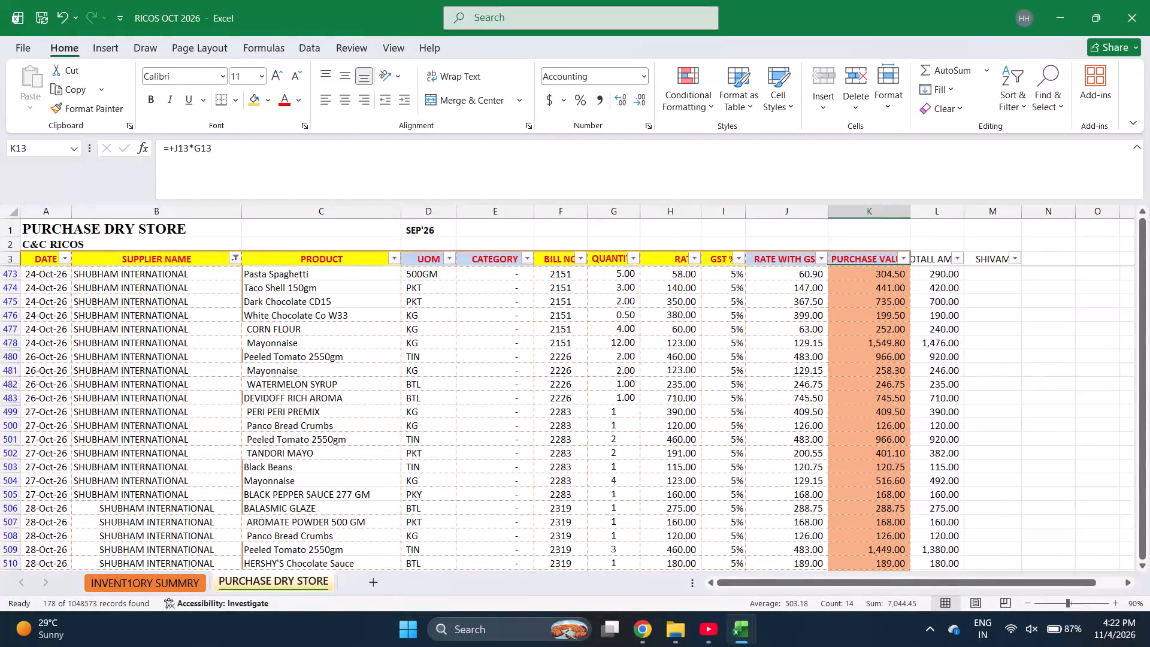
scroll(164, 340, up, 1)
click(132, 352)
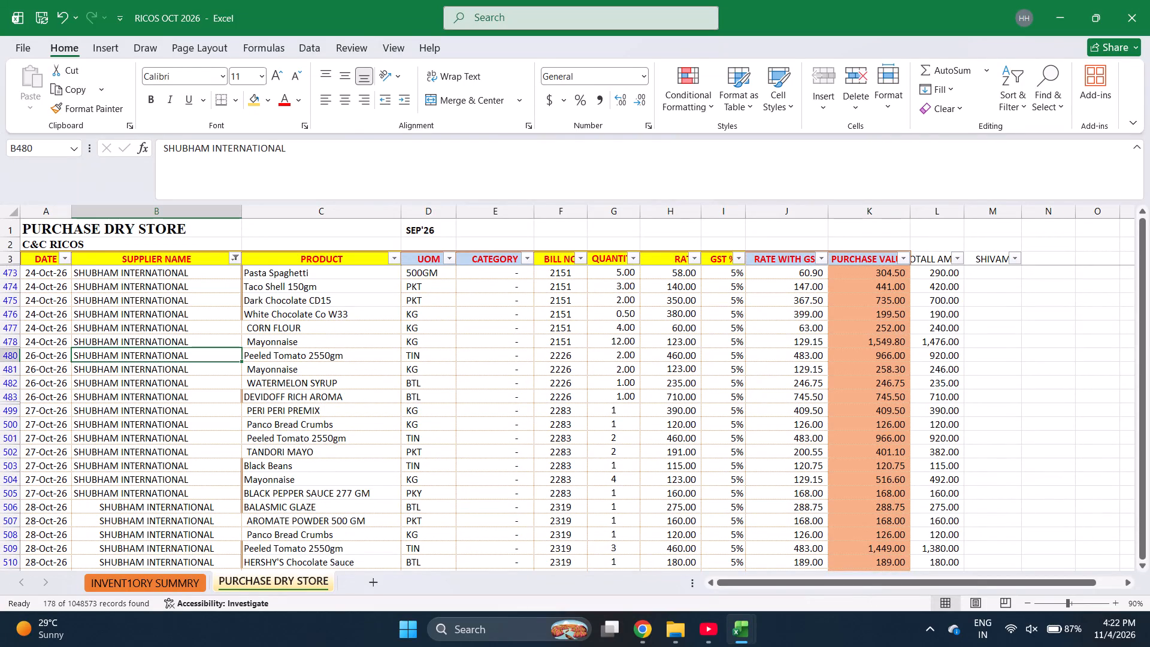
key(Down)
key(Down)
key(Down)
key(Page_Up)
key(Page_Up)
key(Page_Up)
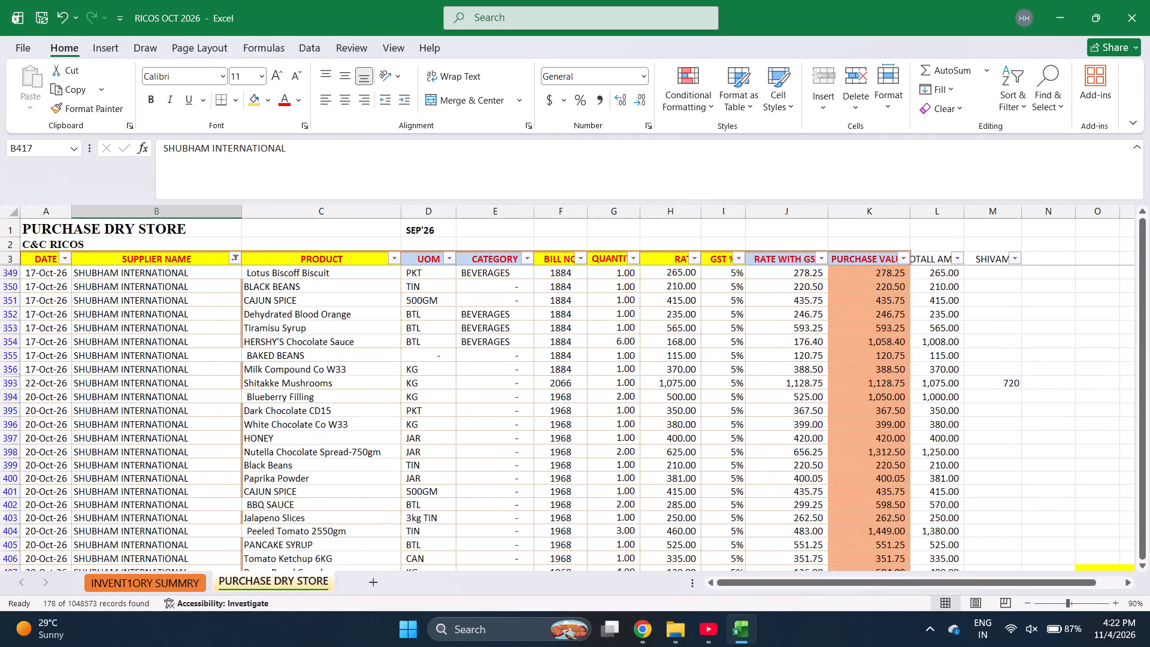
key(Page_Down)
key(Page_Down)
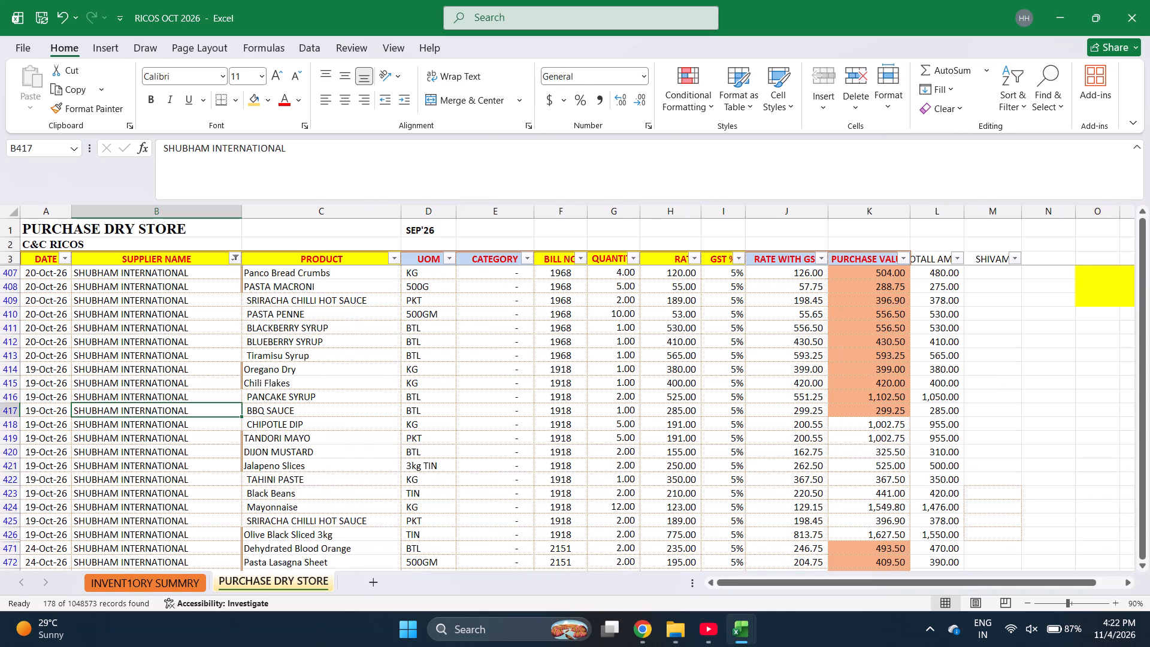
key(Page_Down)
key(Right)
key(Right)
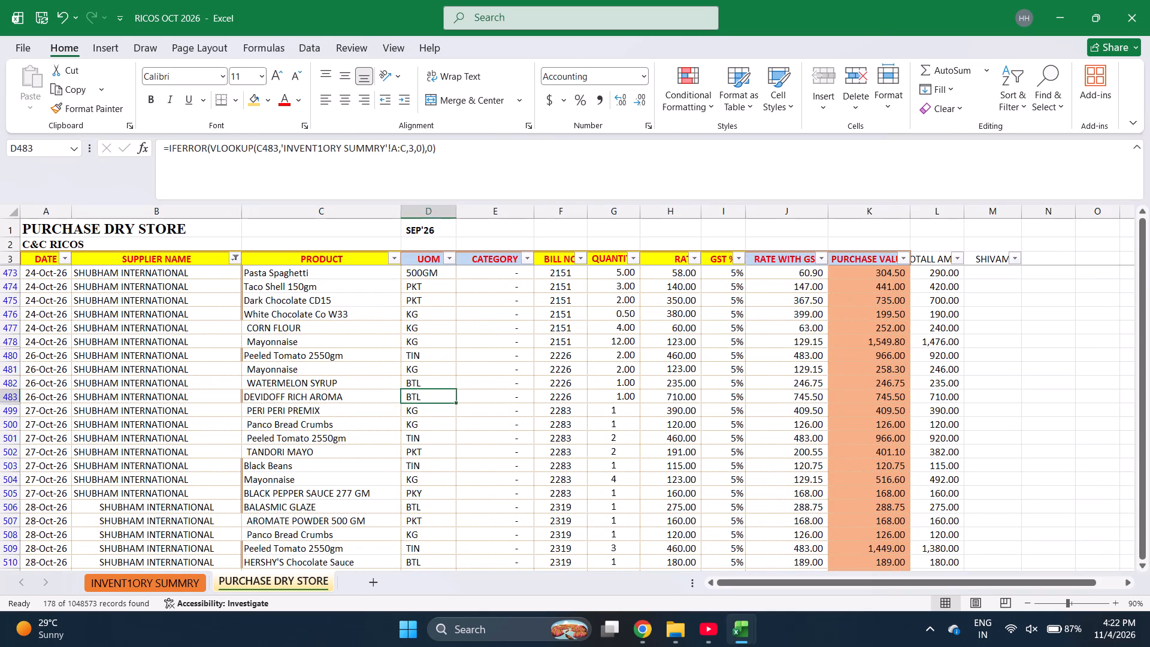
key(Right)
key(Right)
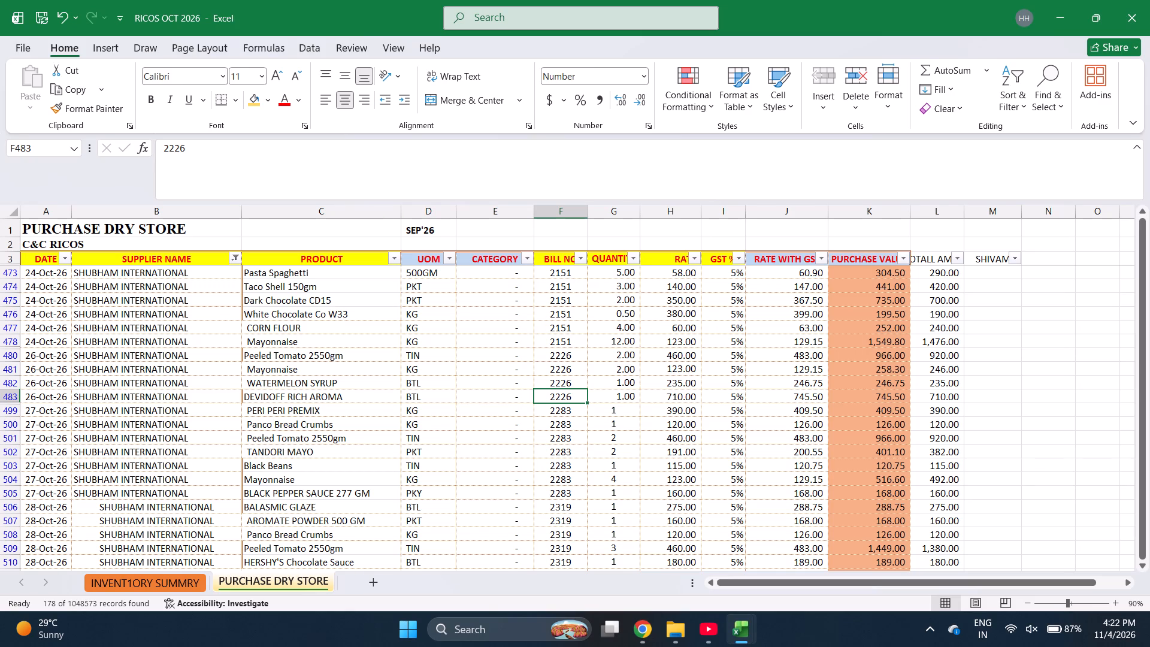
Search the BILL NO filter values for 2109 and 2104, closing the filter without applying it.
click(578, 258)
text(e2109)
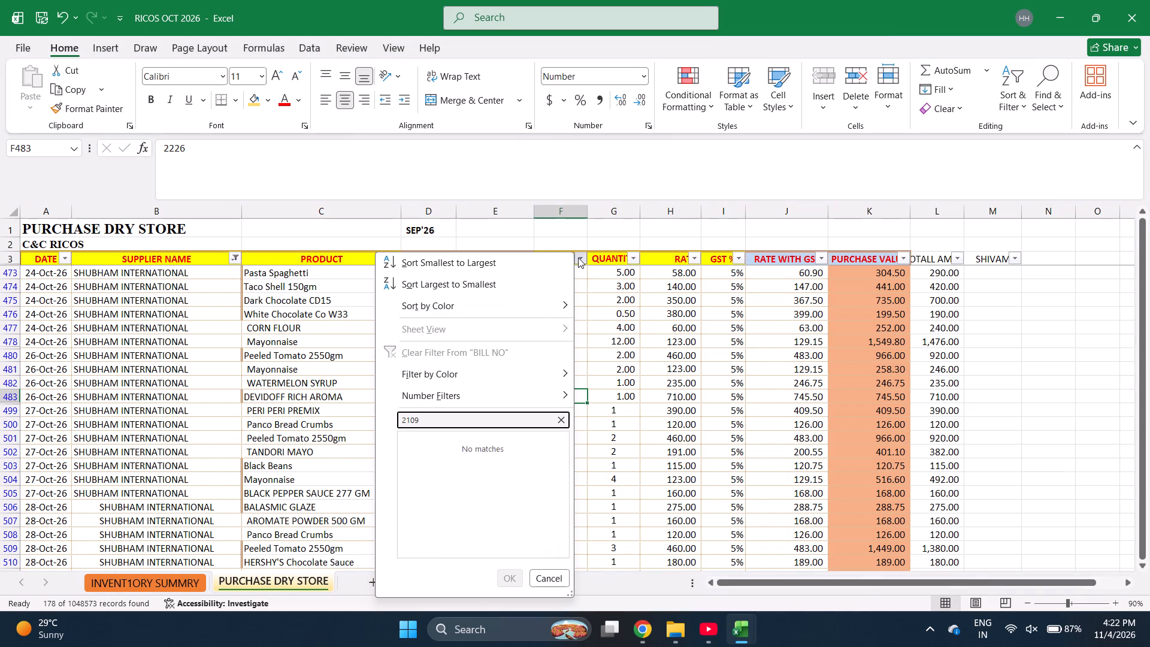
key(BackSpace)
key(4)
key(Escape)
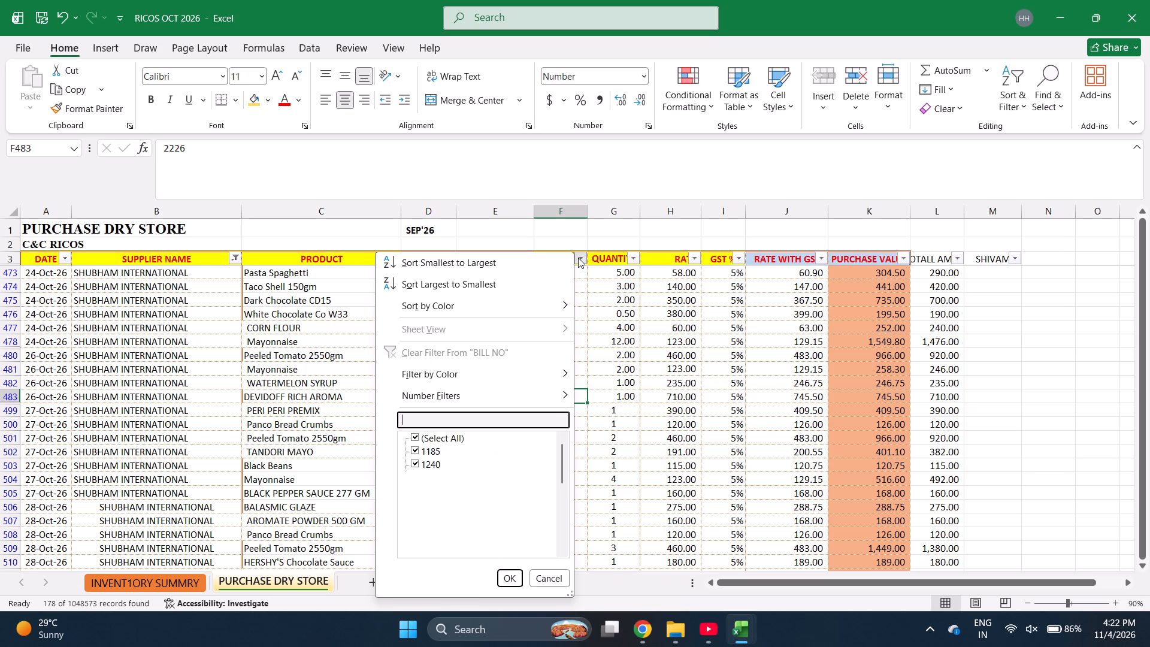
key(Escape)
Go to the last DATE entry of the filtered SHUBHAM INTERNATIONAL rows.
scroll(87, 386, up, 3)
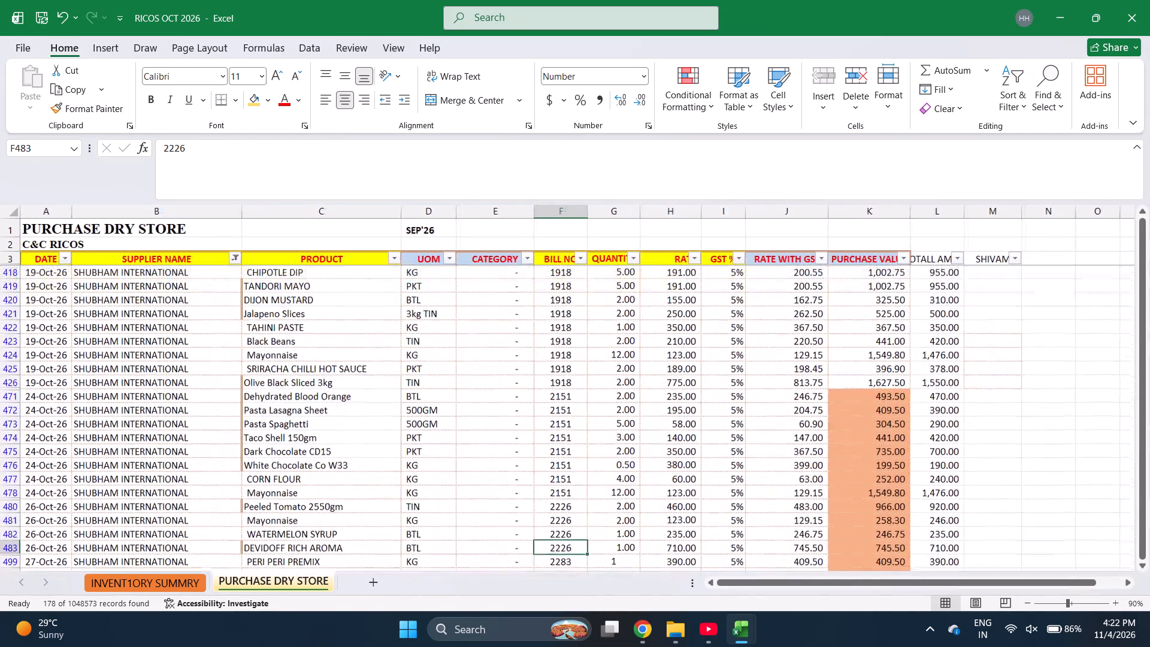
scroll(87, 386, up, 1)
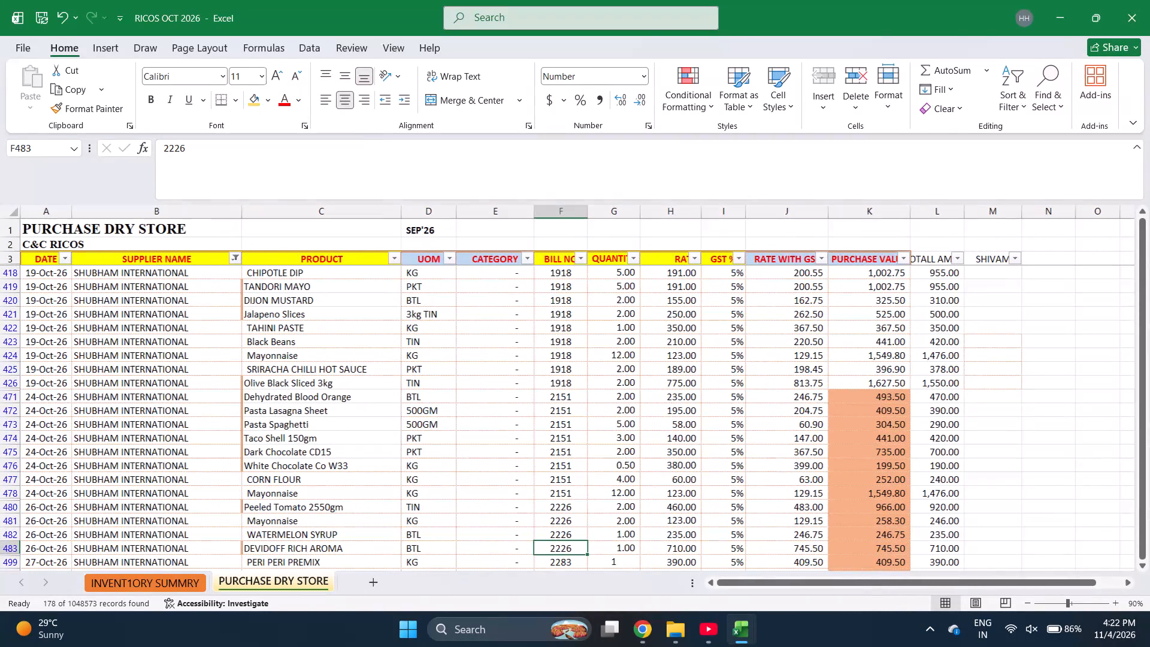
click(55, 386)
key(ctrl+Down)
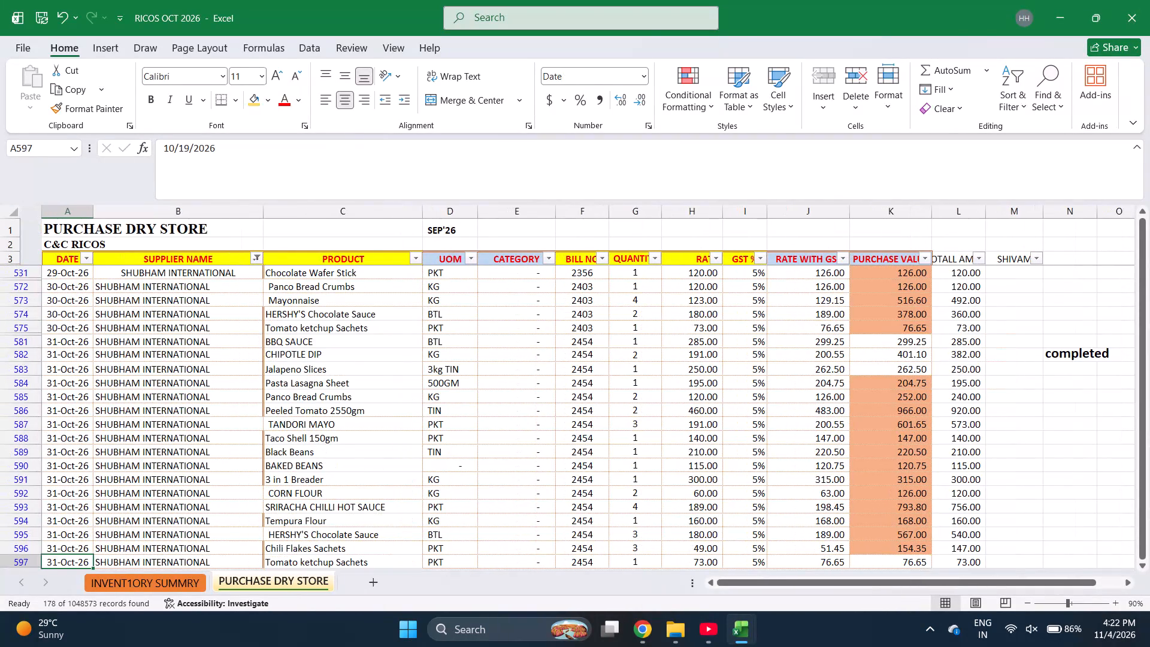
Undo the last change in the PURCHASE DRY STORE sheet.
key(ctrl+z)
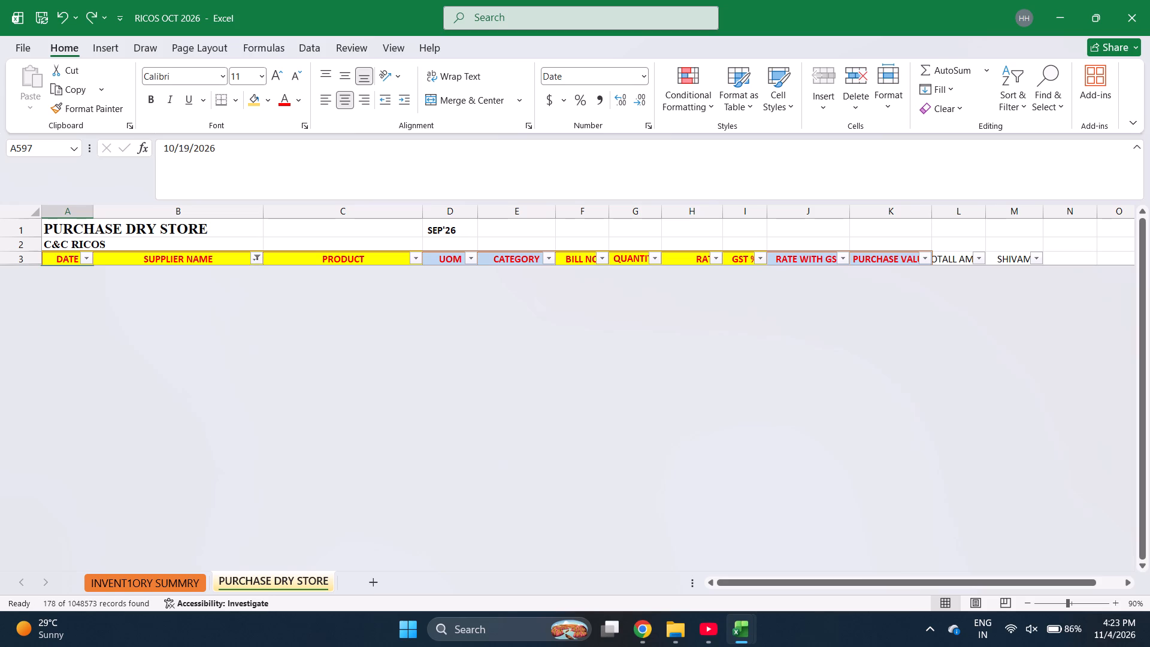
scroll(258, 259, up, 3)
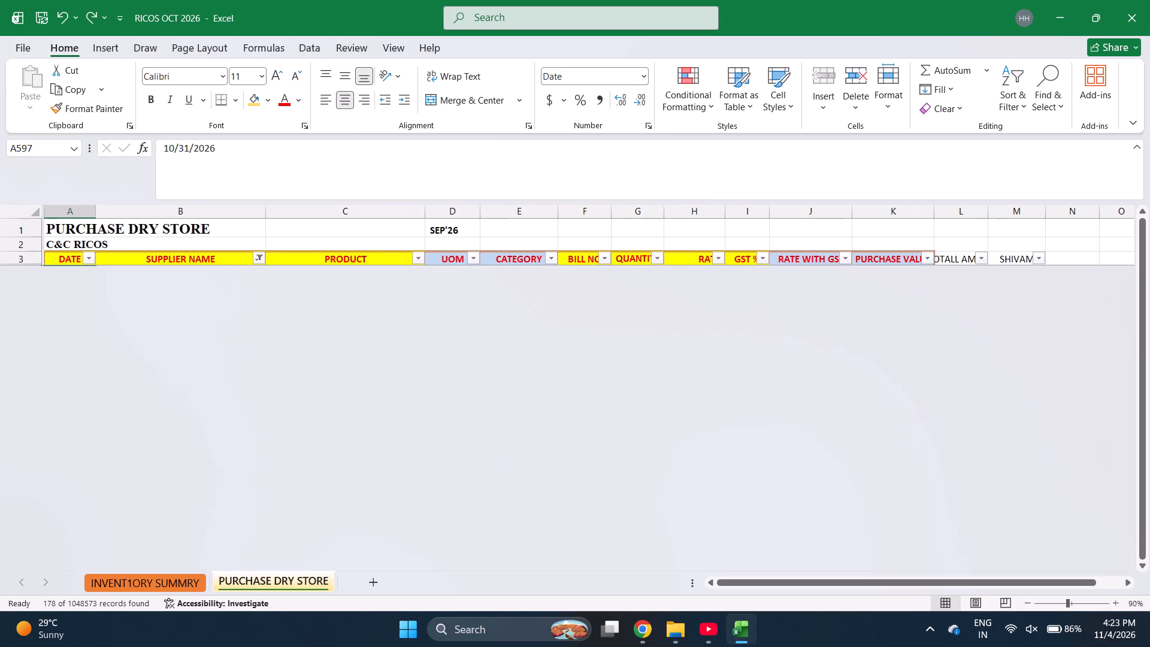
Reselect all suppliers in the SUPPLIER NAME filter of the PURCHASE DRY STORE sheet.
scroll(258, 259, up, 2)
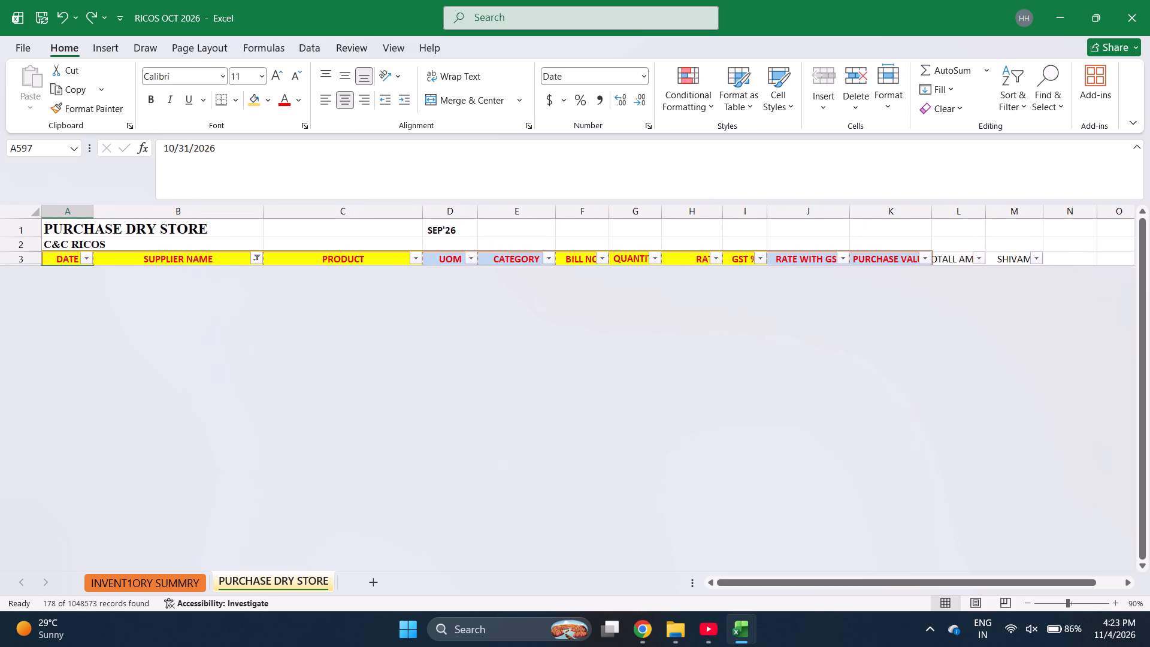
scroll(251, 402, up, 3)
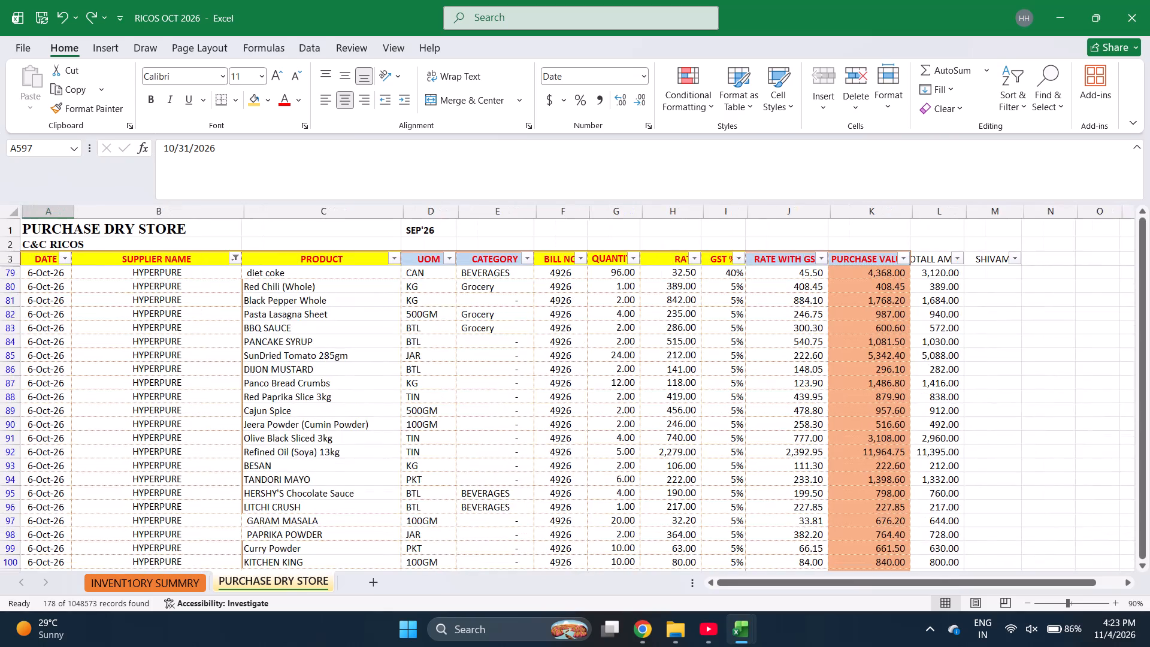
click(237, 254)
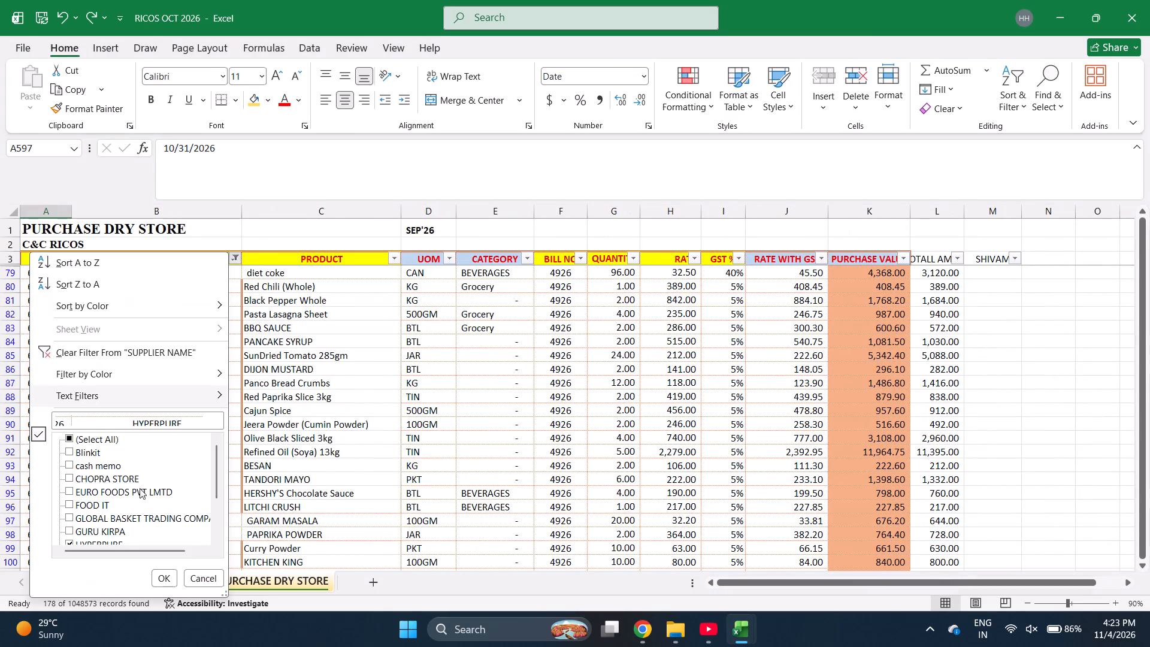
click(96, 438)
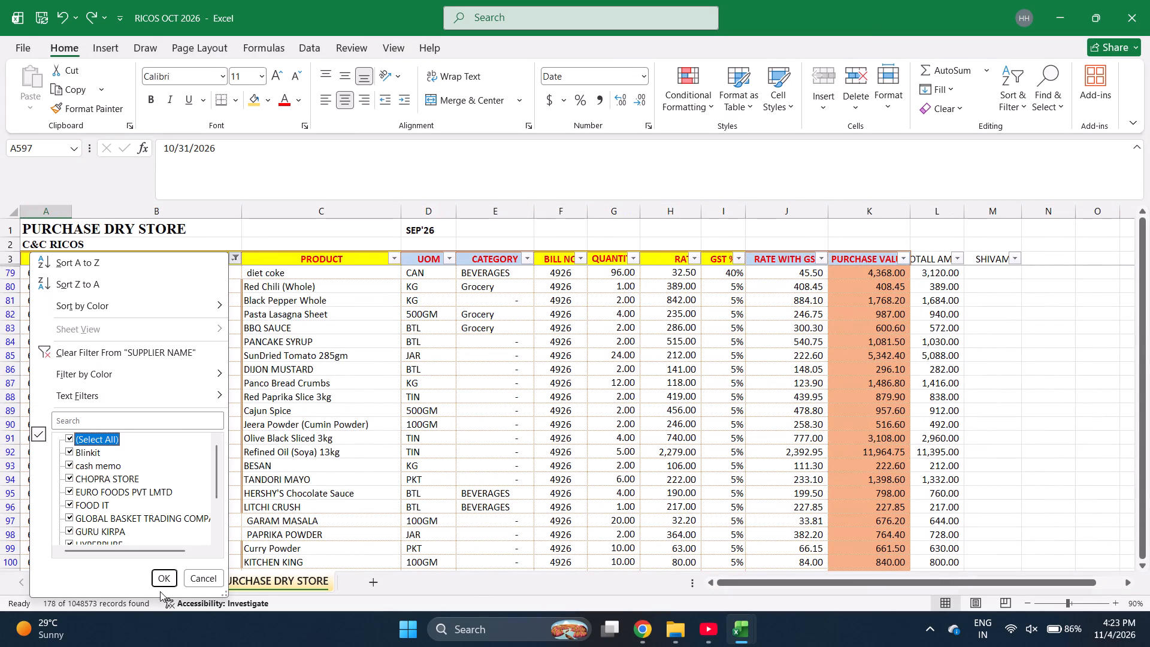
click(164, 577)
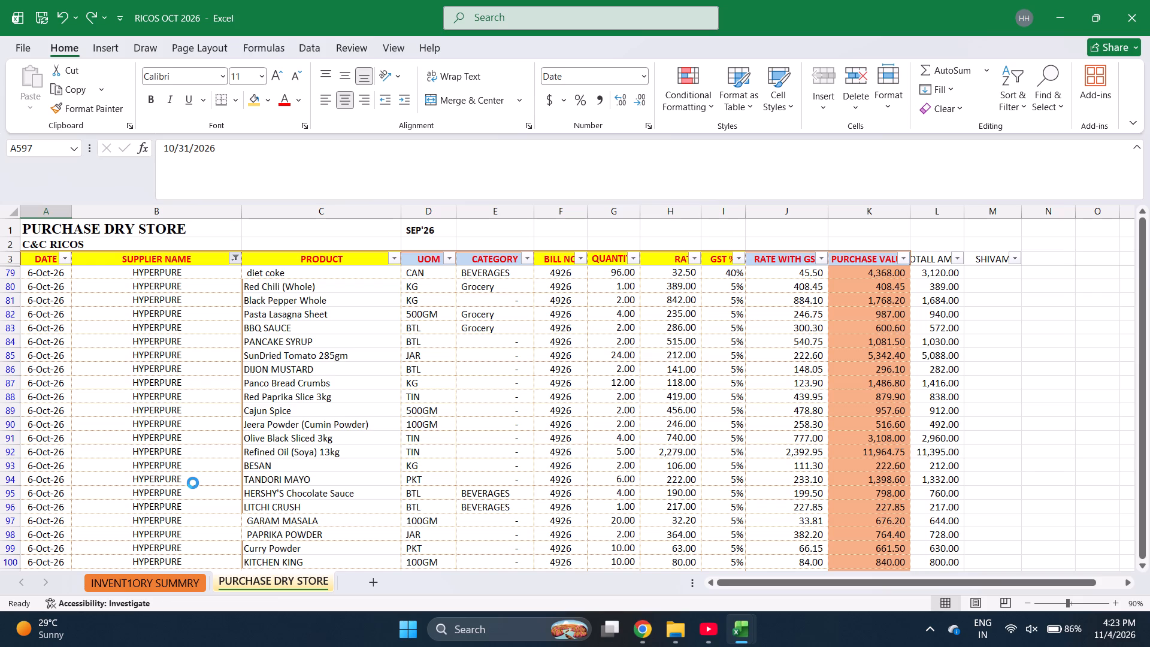
scroll(193, 483, up, 1)
scroll(193, 483, down, 1)
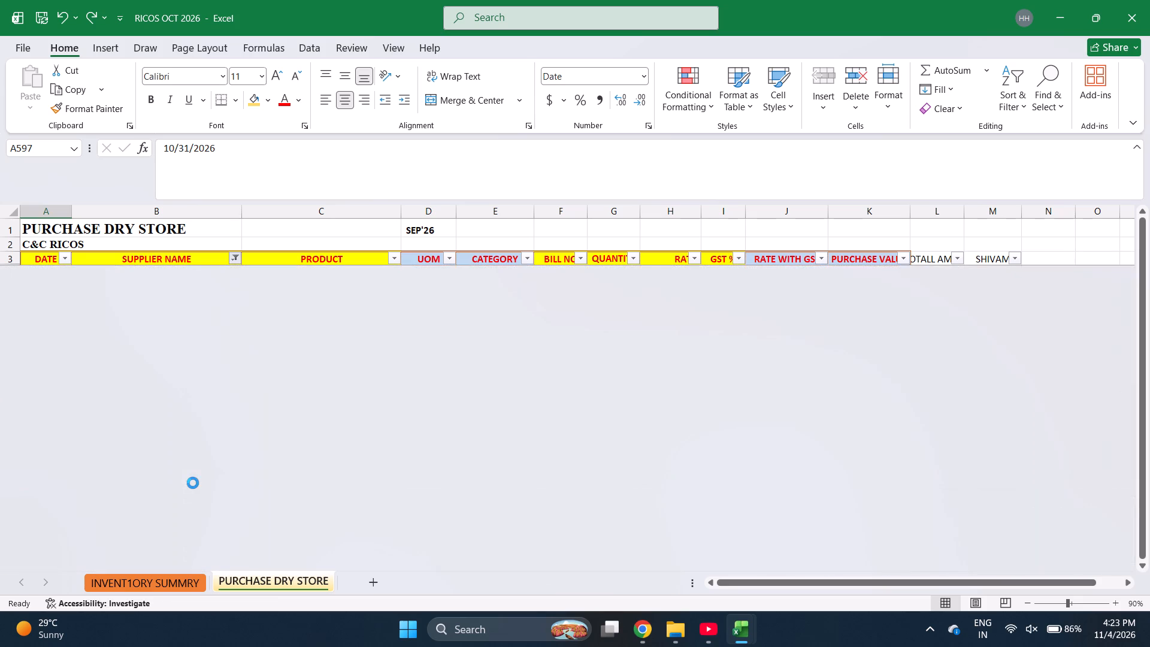
scroll(193, 483, down, 3)
scroll(157, 452, up, 2)
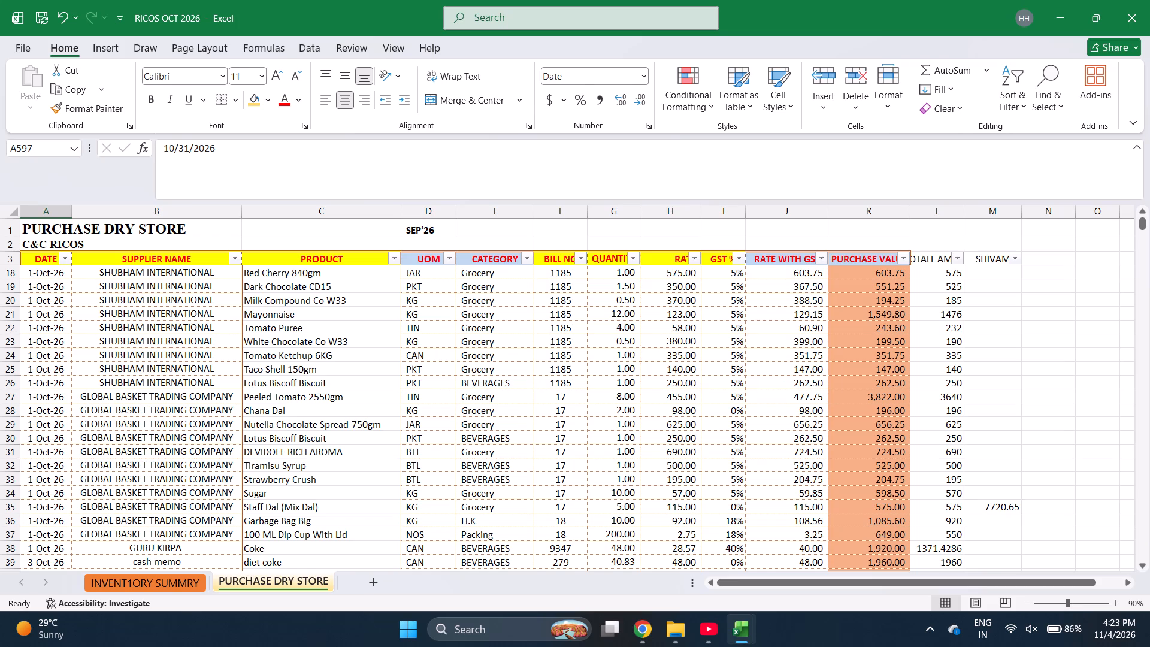
Start a new purchase entry below the last row with date 10-23-2026 and supplier SHUBHAM INTERNATIONAL.
click(152, 486)
key(ctrl+Down)
key(Left)
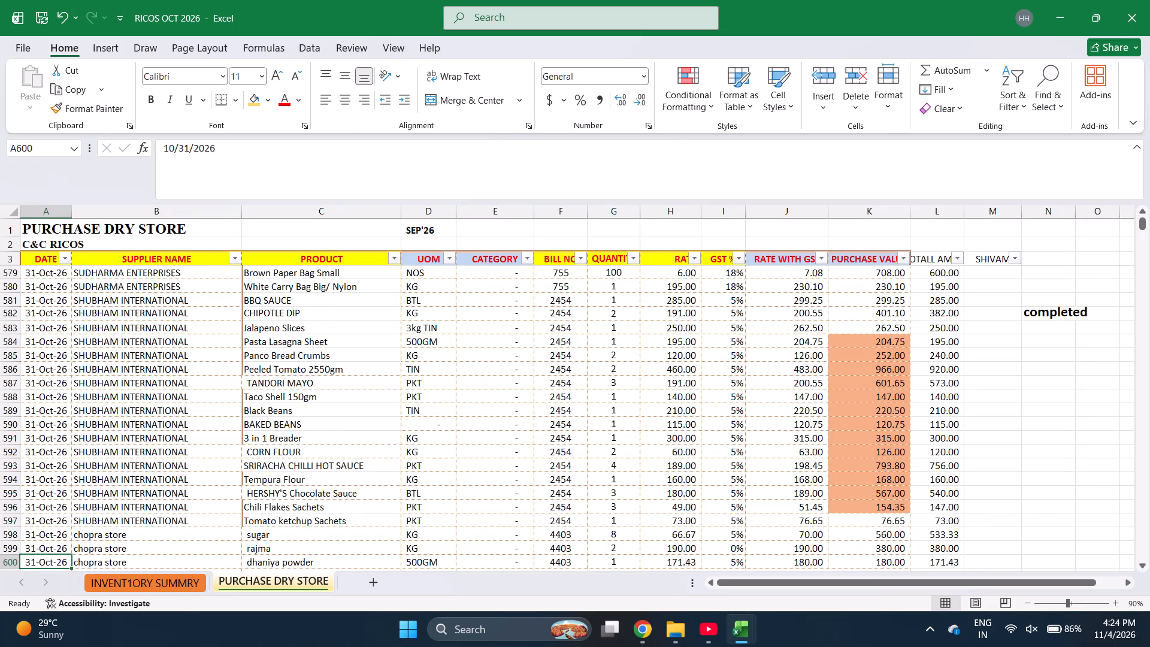
key(Down)
text(10)
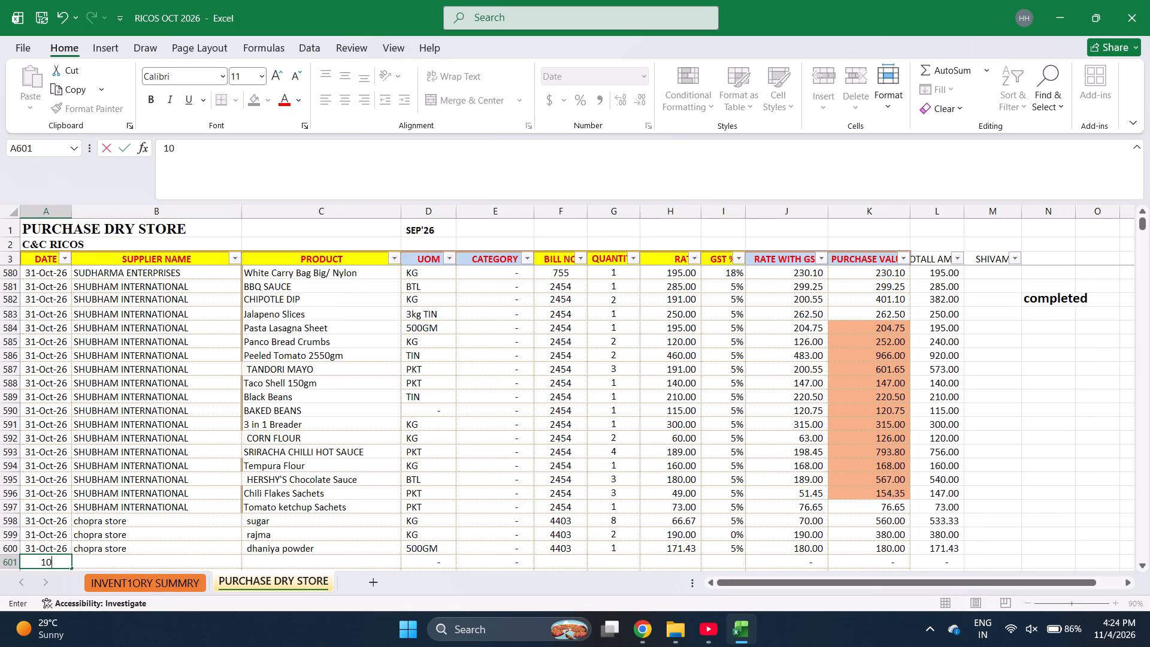
text(-23-2026)
key(Right)
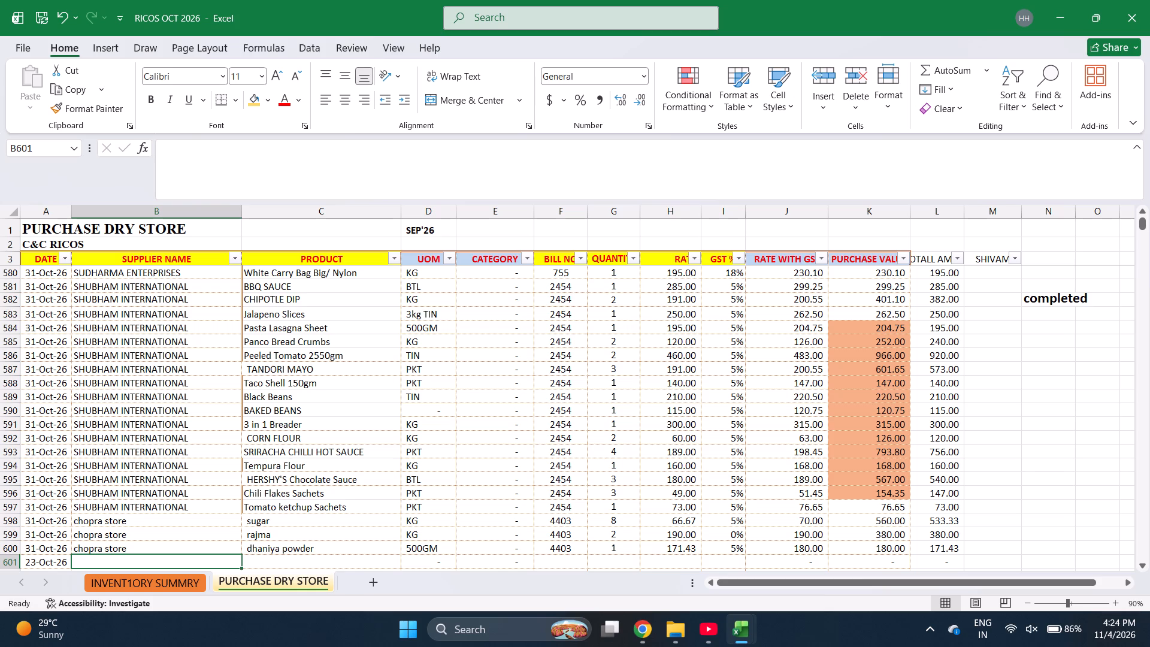
text(sh)
key(Right)
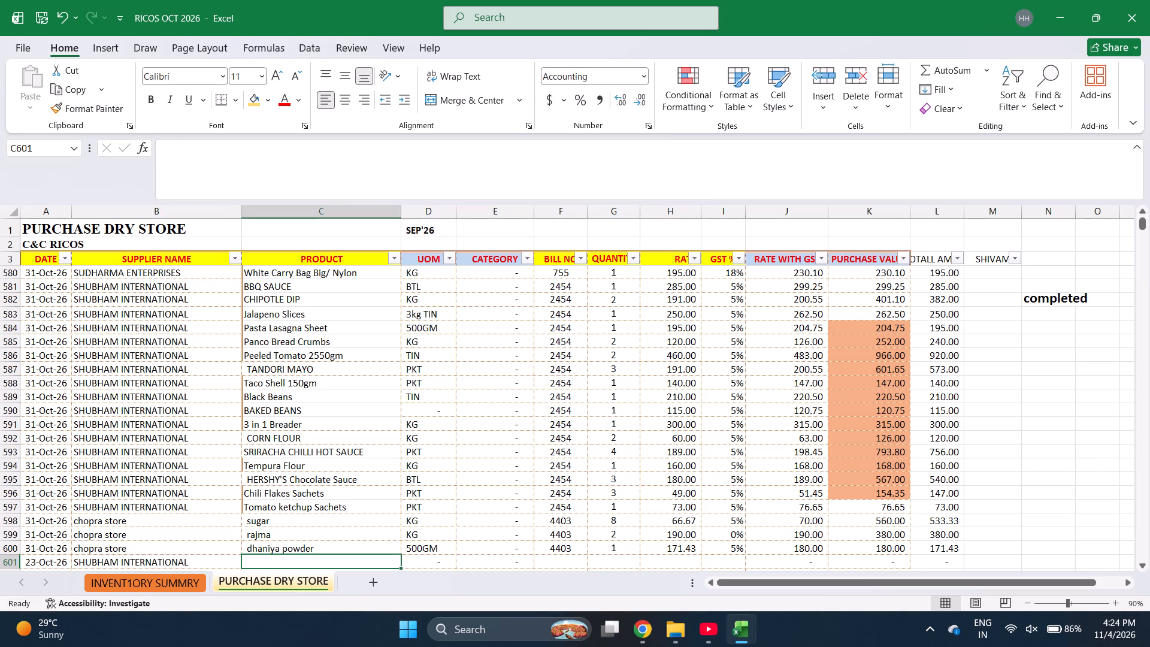
Enter Chocolate Wafer Stick and Taco Shell 150gm as the first two products of the new SHUBHAM INTERNATIONAL entry.
text(ch)
key(o)
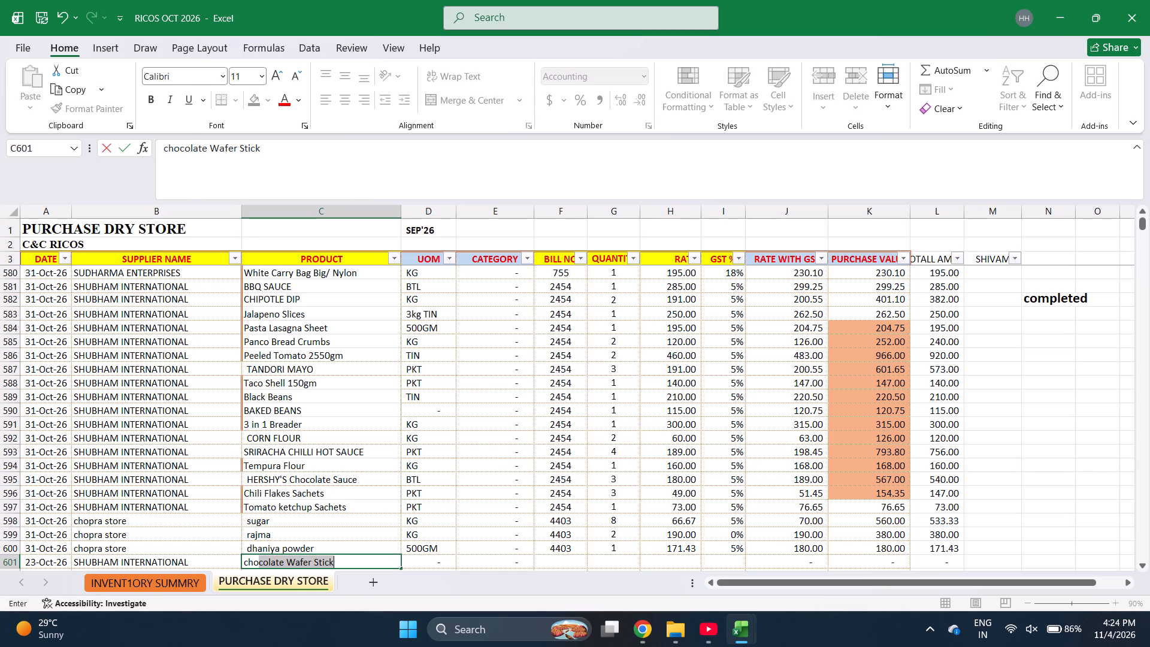
key(Return)
text(tac)
key(Return)
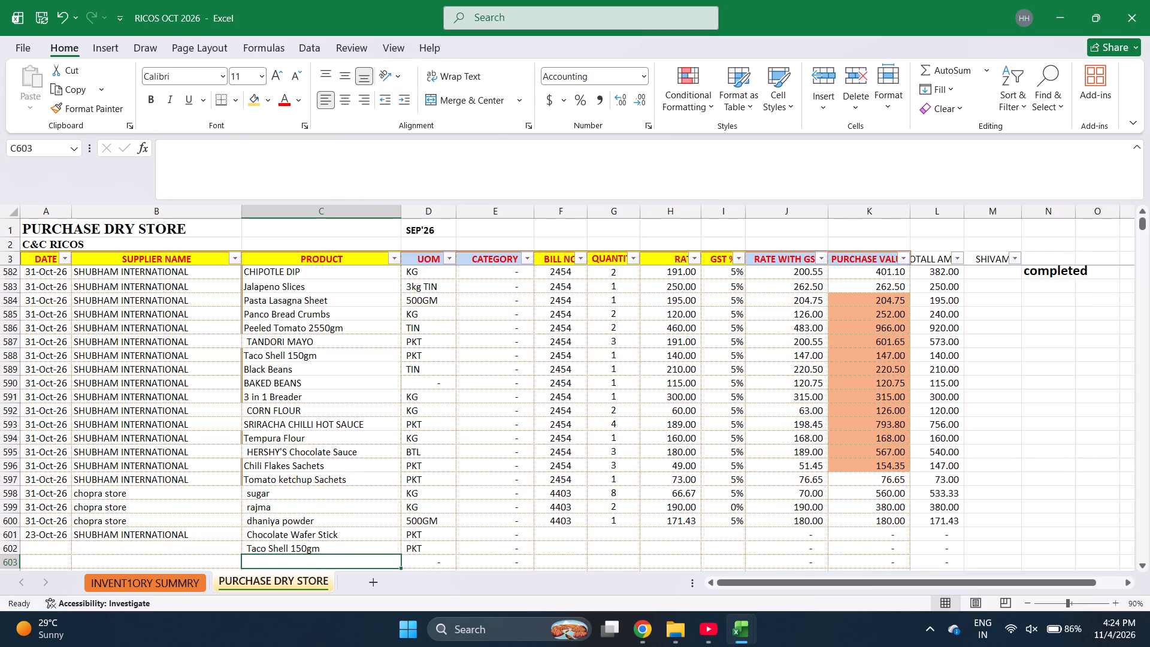
Find Olive Black Sliced 3kg in the inventory summary sheet and copy it in as the third product of the new purchase entry.
text(olive)
key(space)
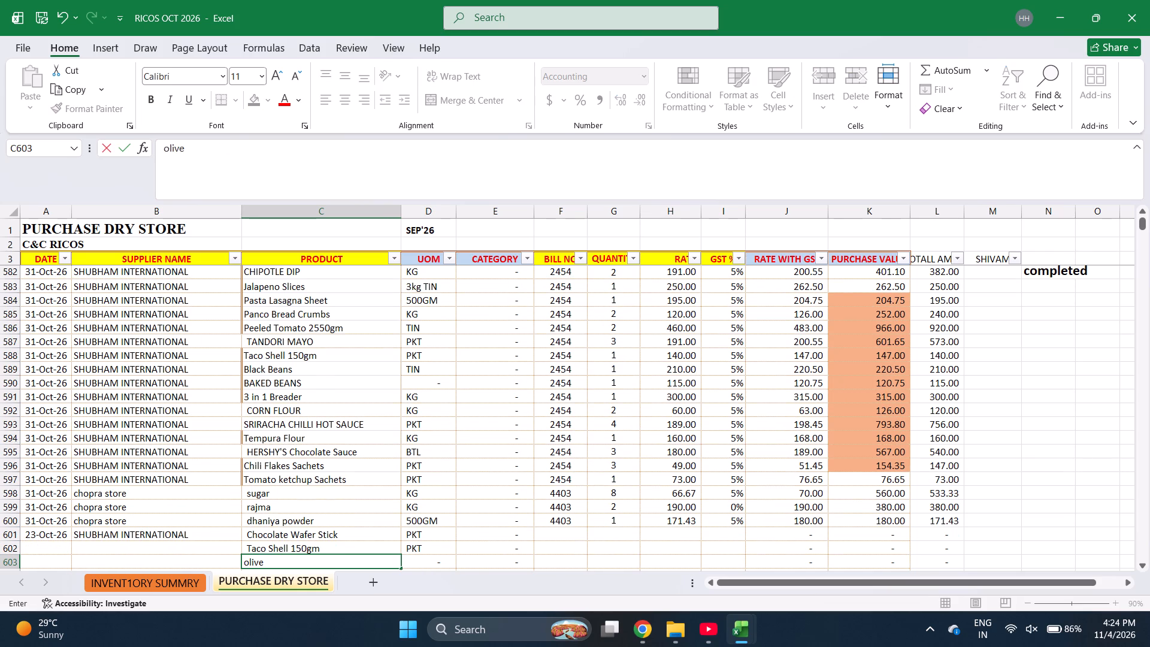
text(bla)
key(ctrl+Page_Up)
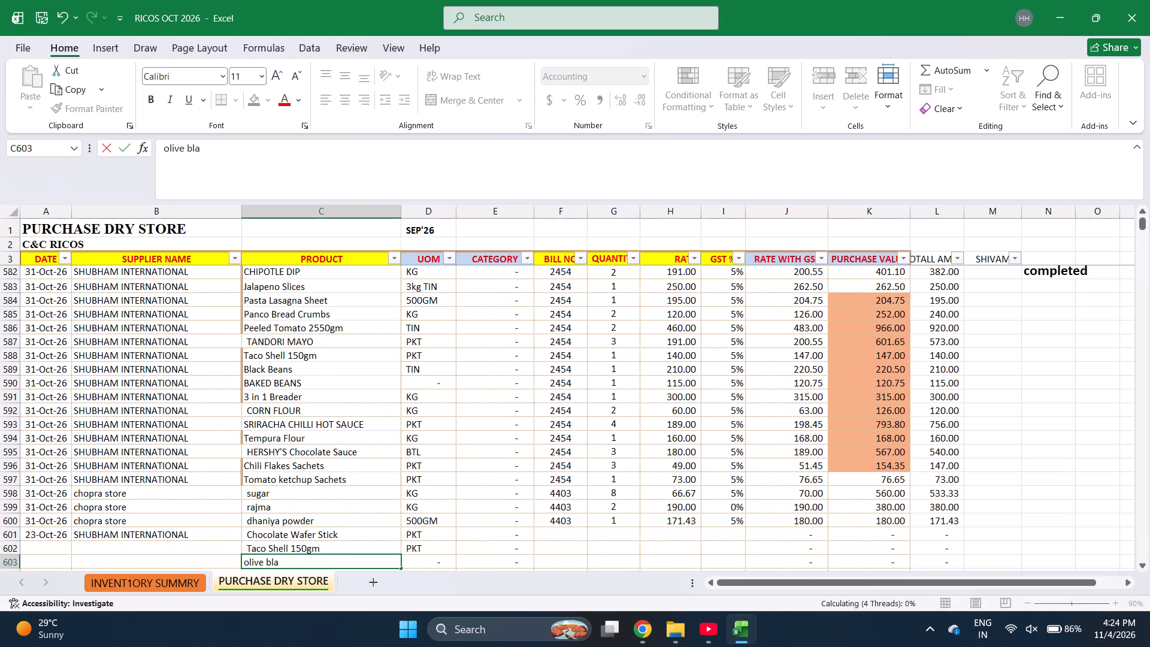
key(ctrl+f)
text(olive)
key(Return)
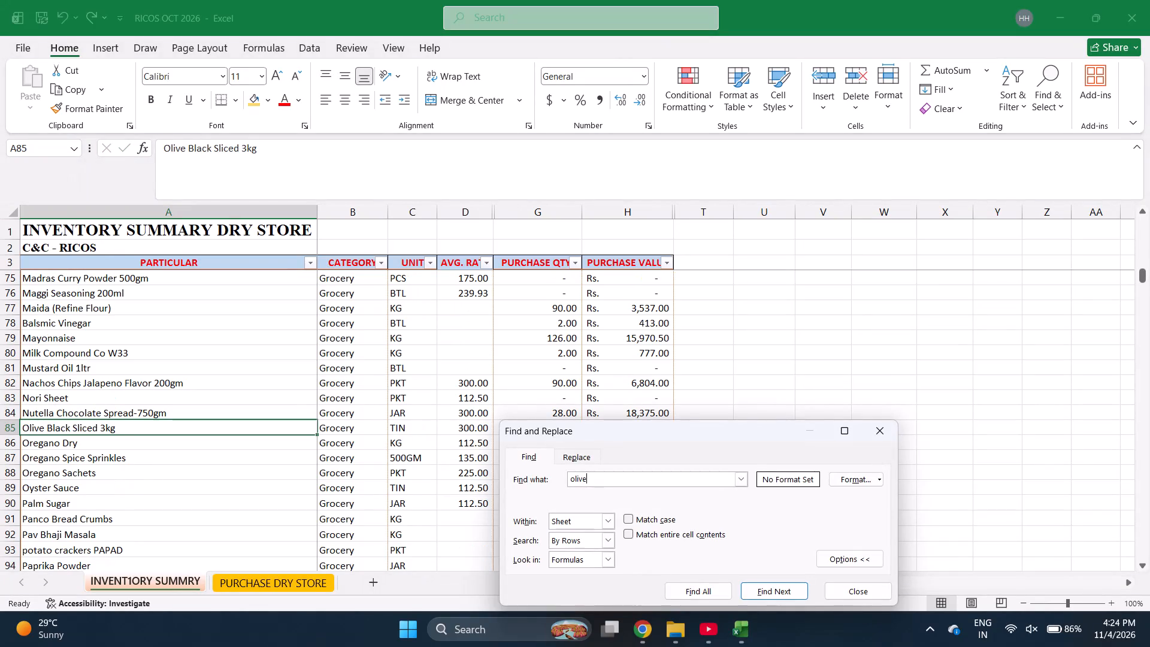
key(Escape)
key(ctrl+c)
key(ctrl+Page_Down)
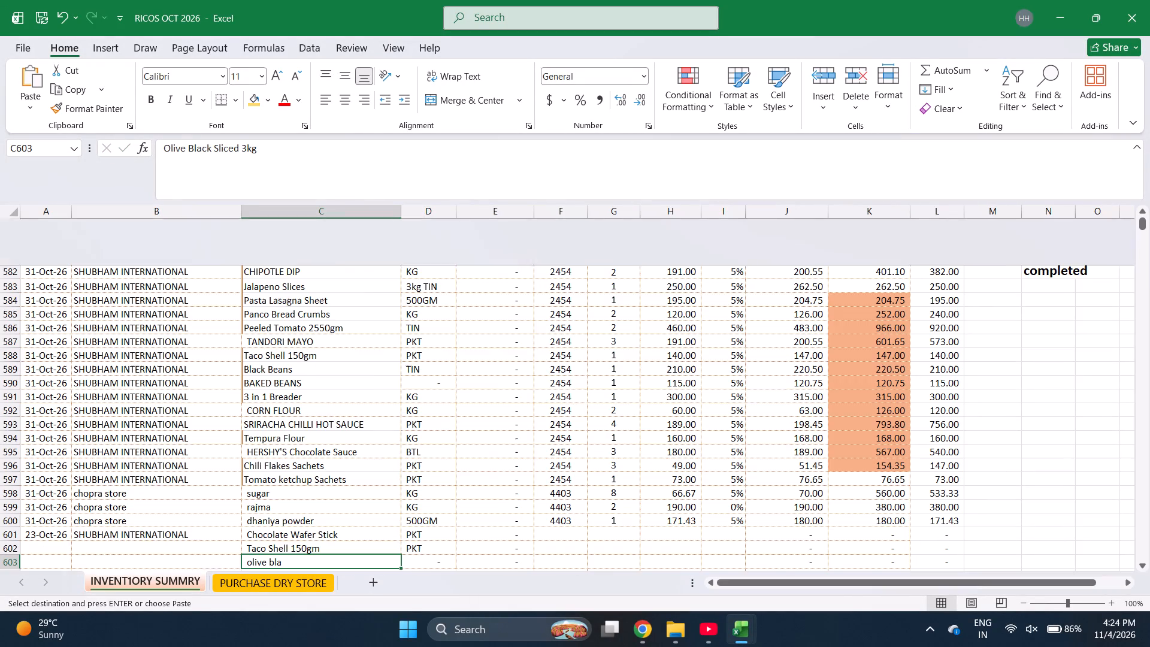
key(Return)
key(Return)
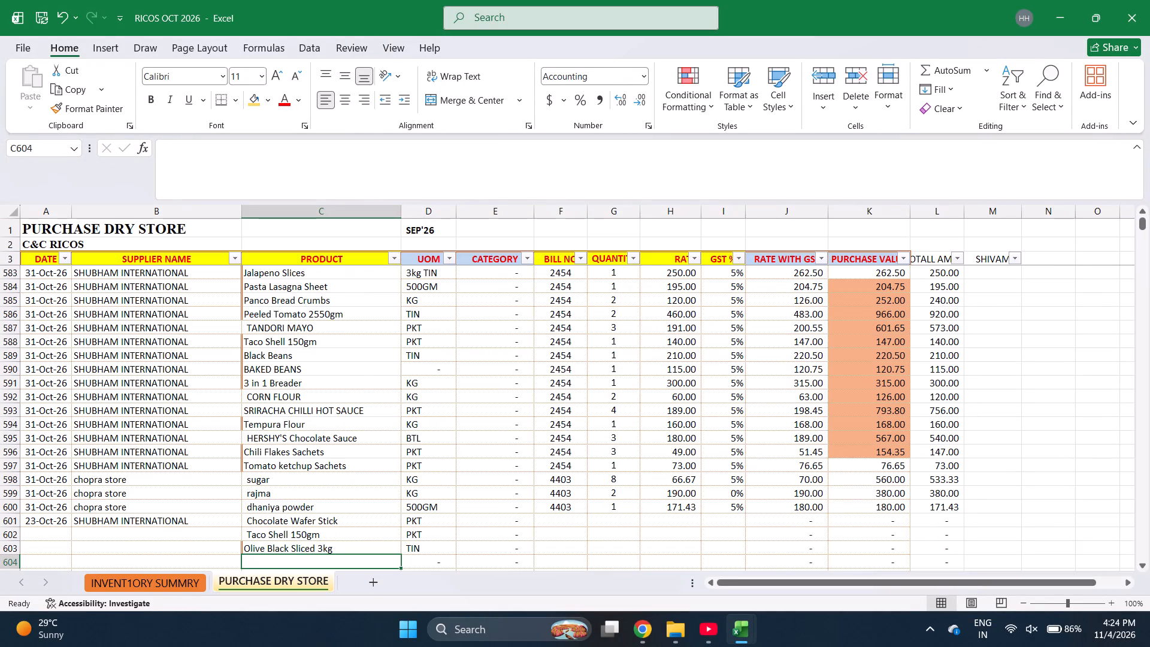
Enter honey as the product in the row below Olive Black Sliced 3kg.
text(honey)
key(Return)
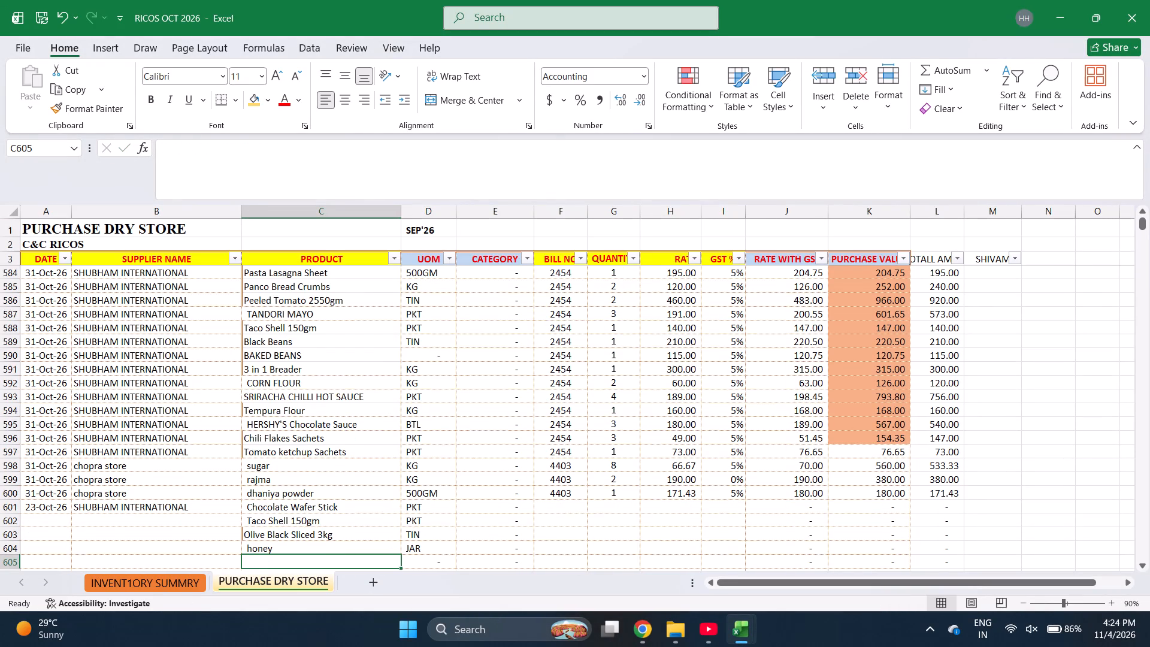
Find Tomato ketchup Sachets in the inventory summary sheet and copy it into the product cell below honey.
key(ctrl+Page_Up)
key(ctrl+f)
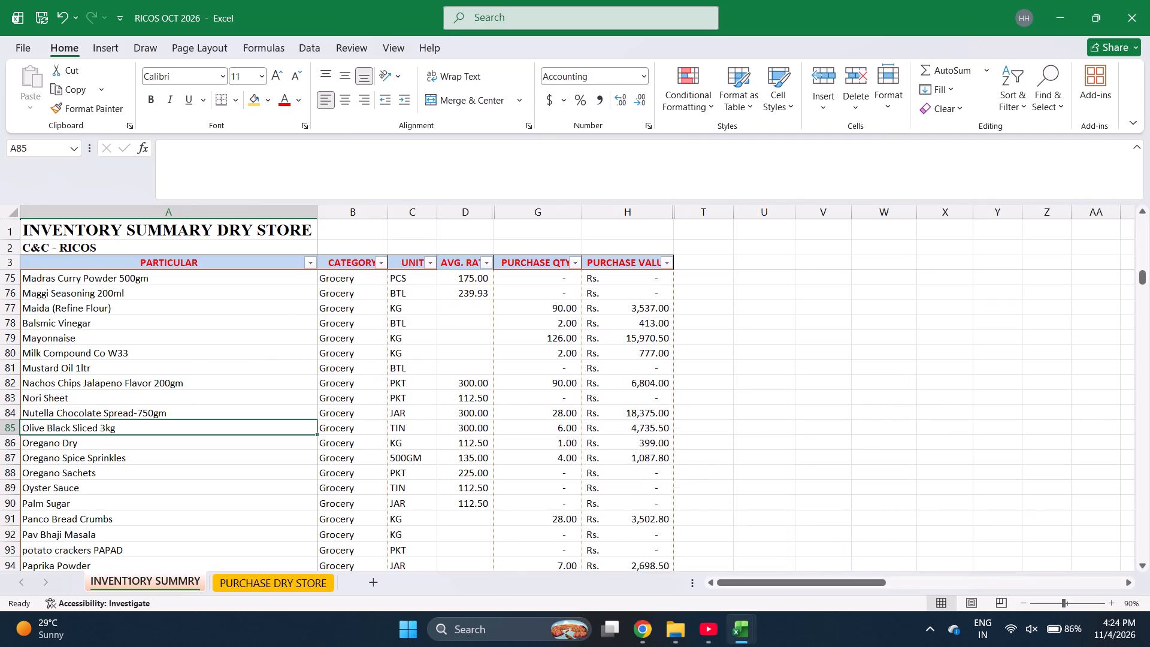
text(ketrch)
key(Return)
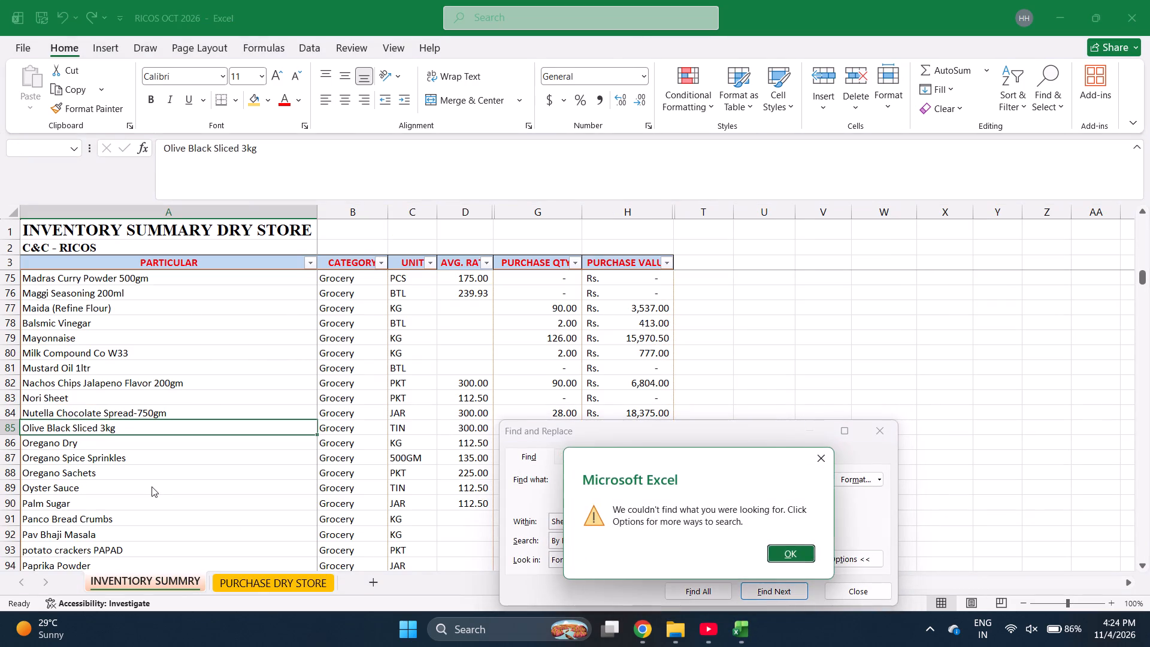
key(Return)
key(BackSpace)
key(BackSpace)
key(BackSpace)
key(Return)
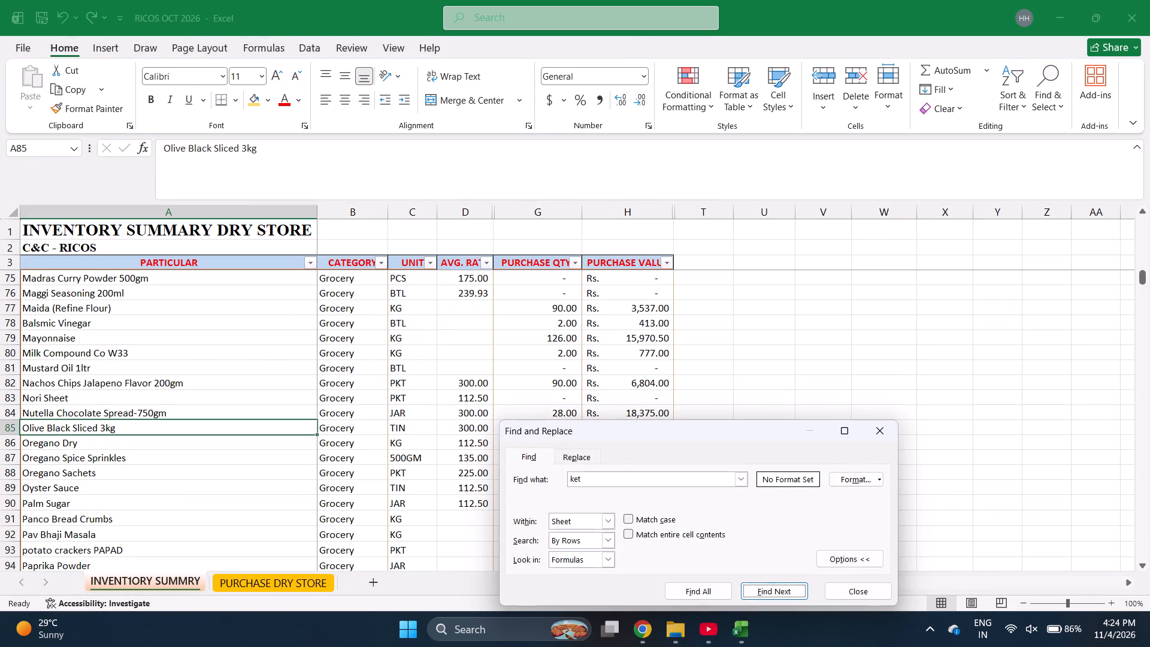
key(Return)
key(Return)
key(Escape)
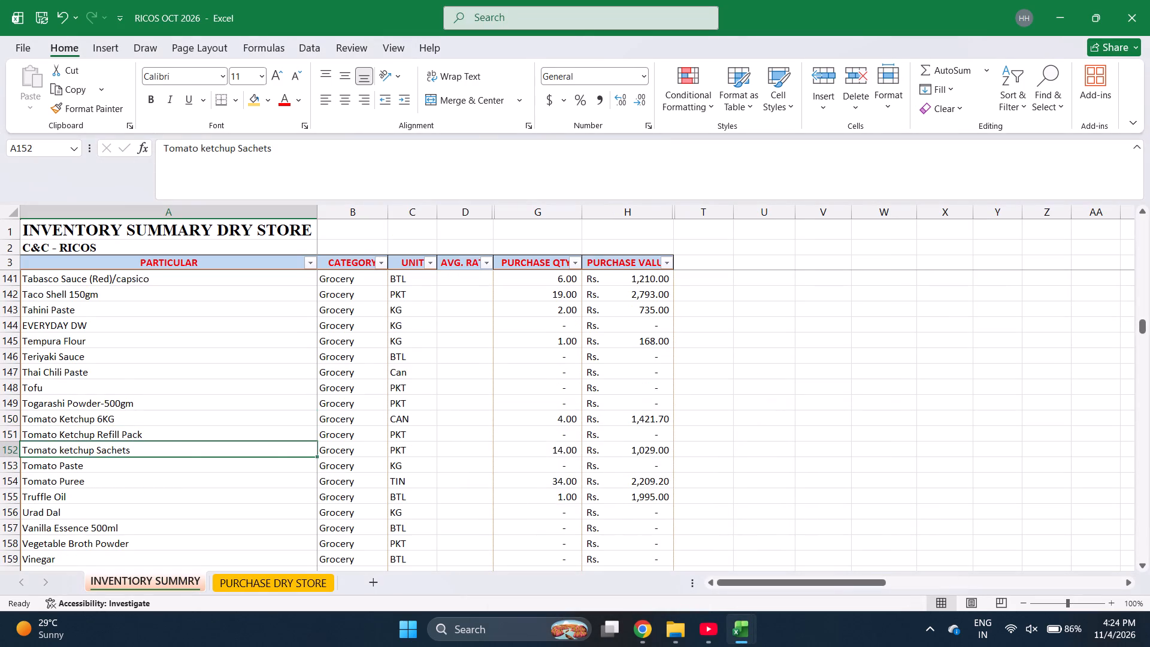
key(ctrl+c)
key(ctrl+Page_Down)
key(Return)
key(Return)
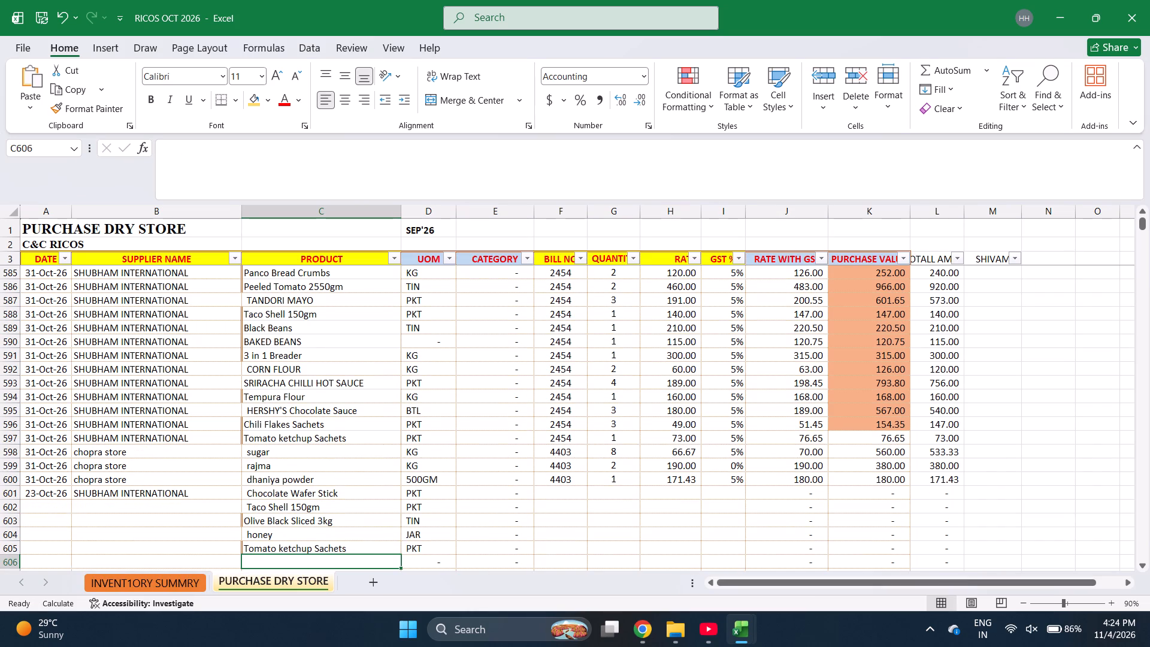
Search the inventory summary sheet for mayo and copy Mayonnaise into the product cell below Tomato ketchup Sachets.
key(ctrl+Page_Up)
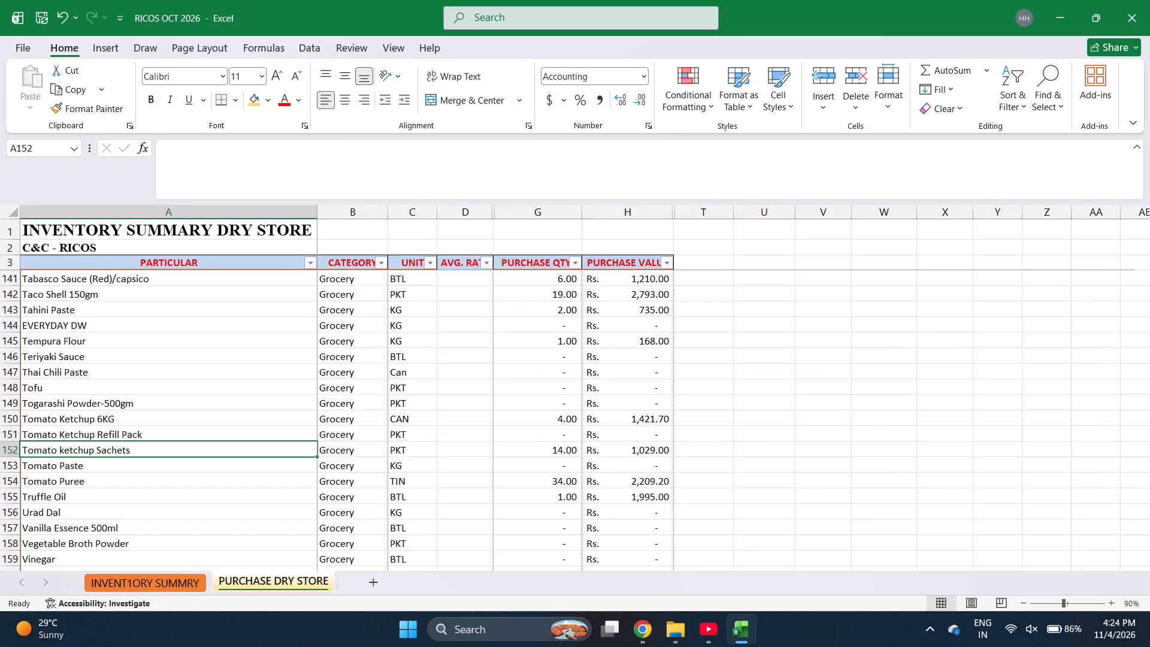
key(ctrl+f)
text(mayo)
key(Return)
key(Escape)
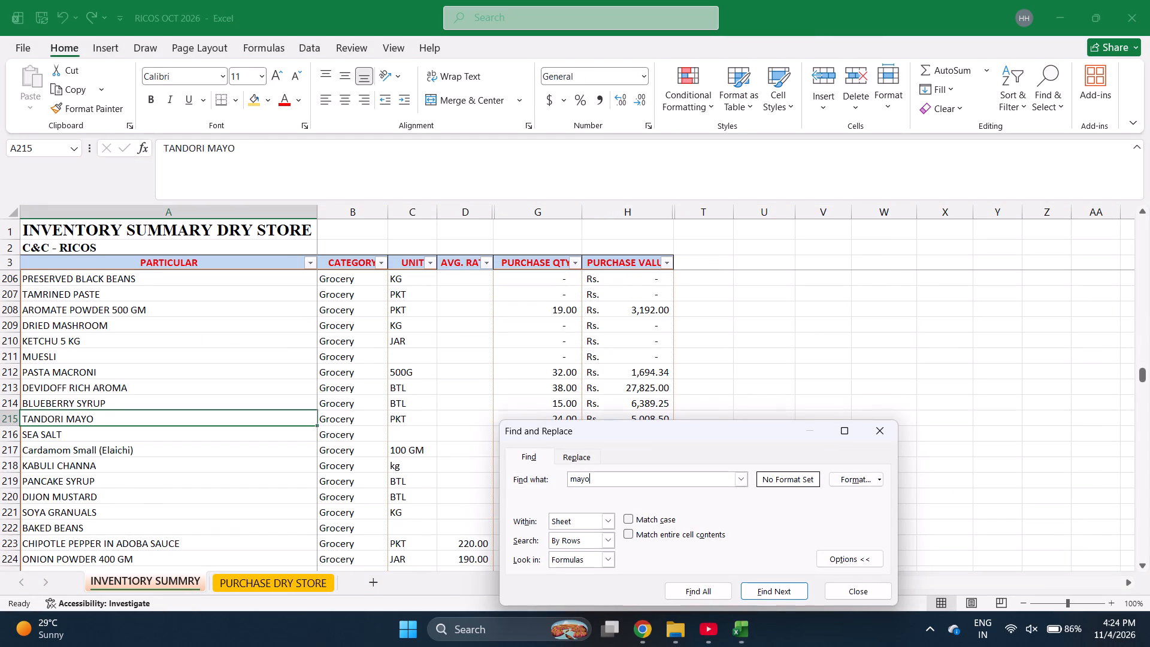
key(ctrl+f)
key(Return)
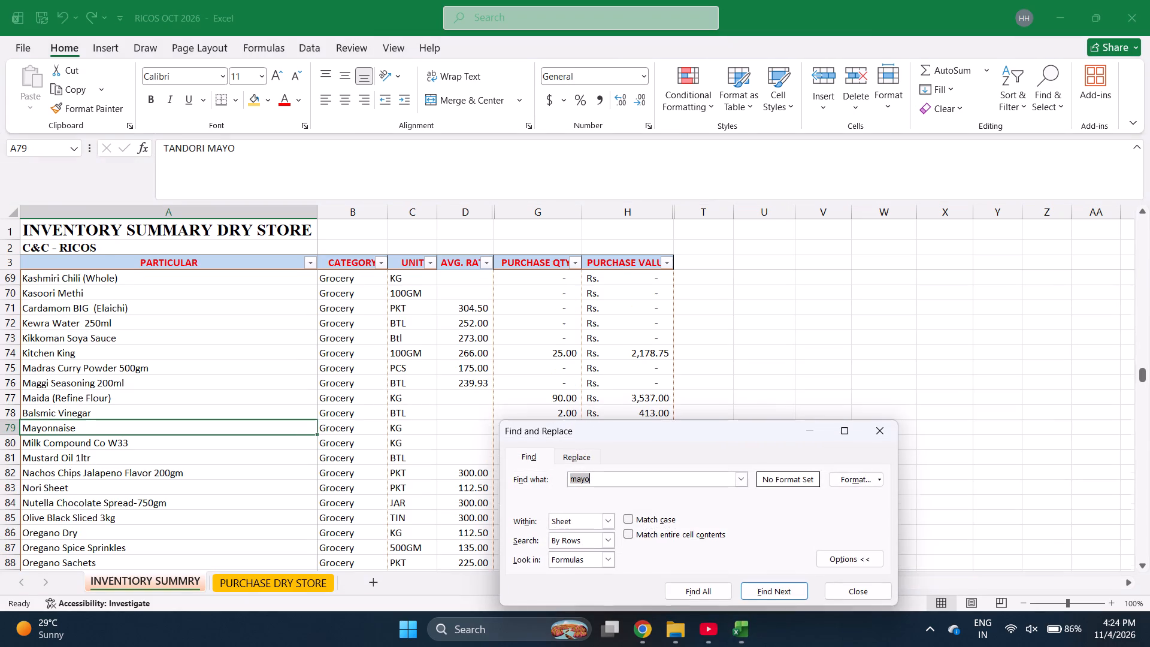
key(Escape)
key(ctrl+c)
key(ctrl+Page_Down)
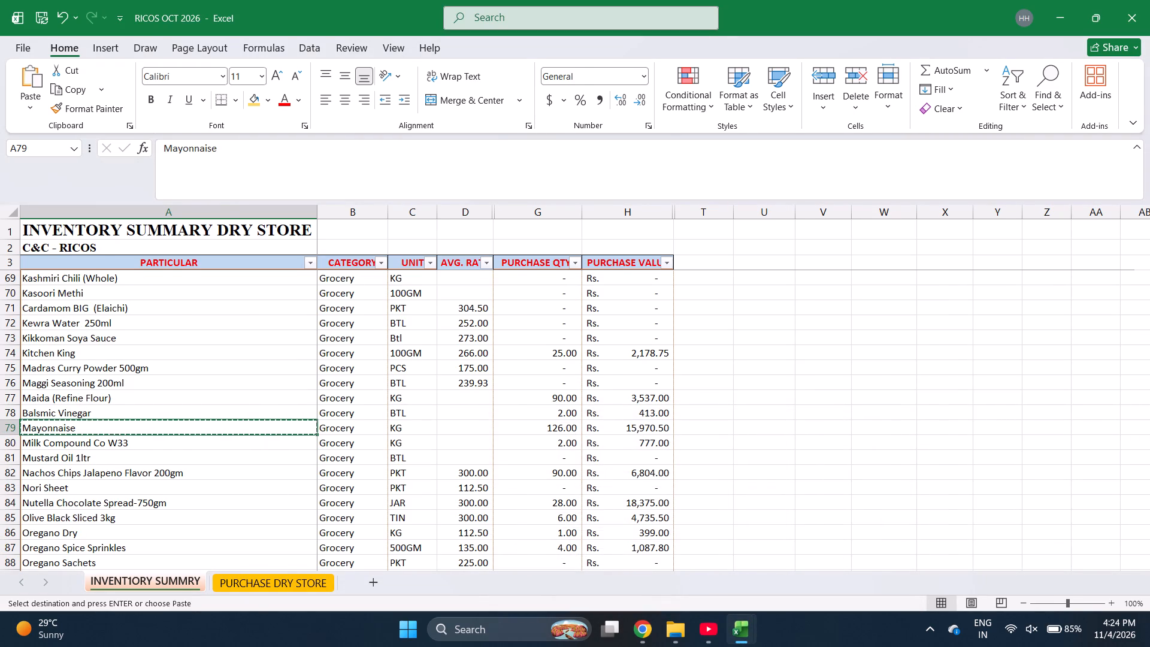
key(Return)
Enter bill number 2104 for the 23-Oct-26 Chocolate Wafer Stick row.
key(Left)
key(ctrl+Up)
key(Right)
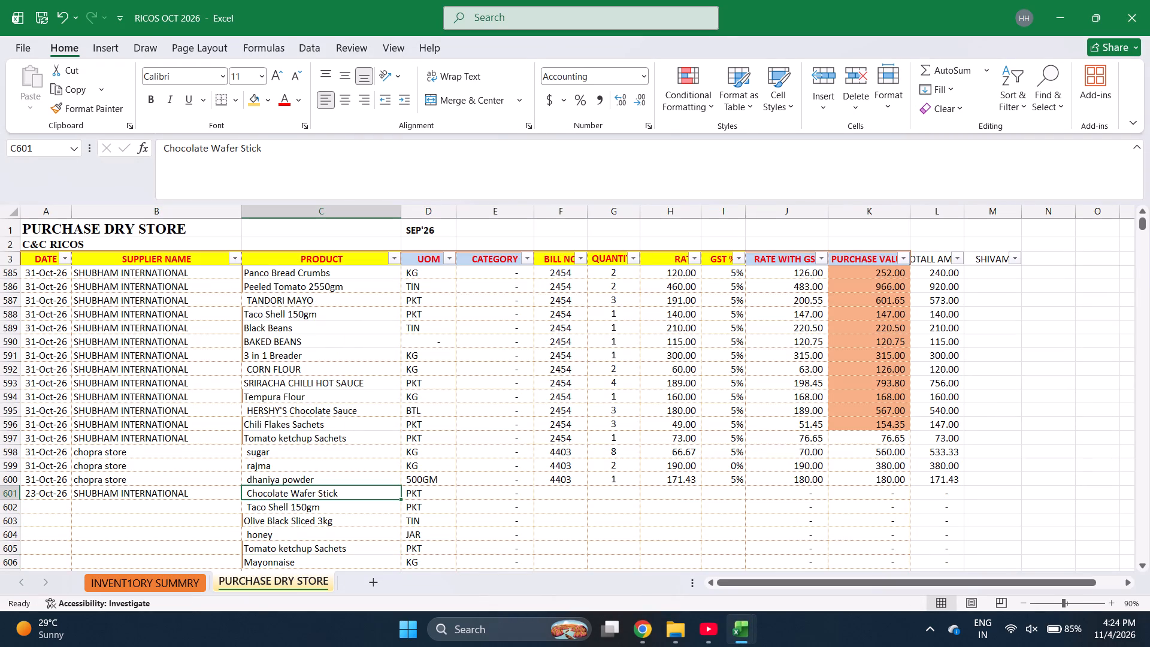
key(ctrl+shift+Down)
key(Right)
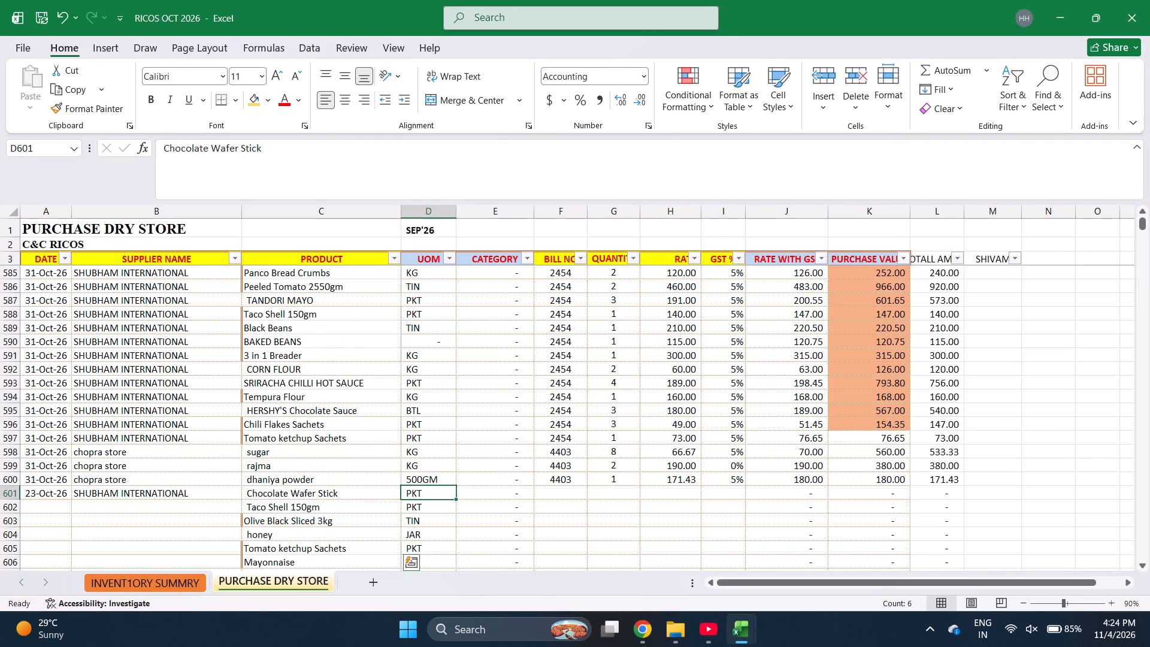
key(Right)
key(Right)
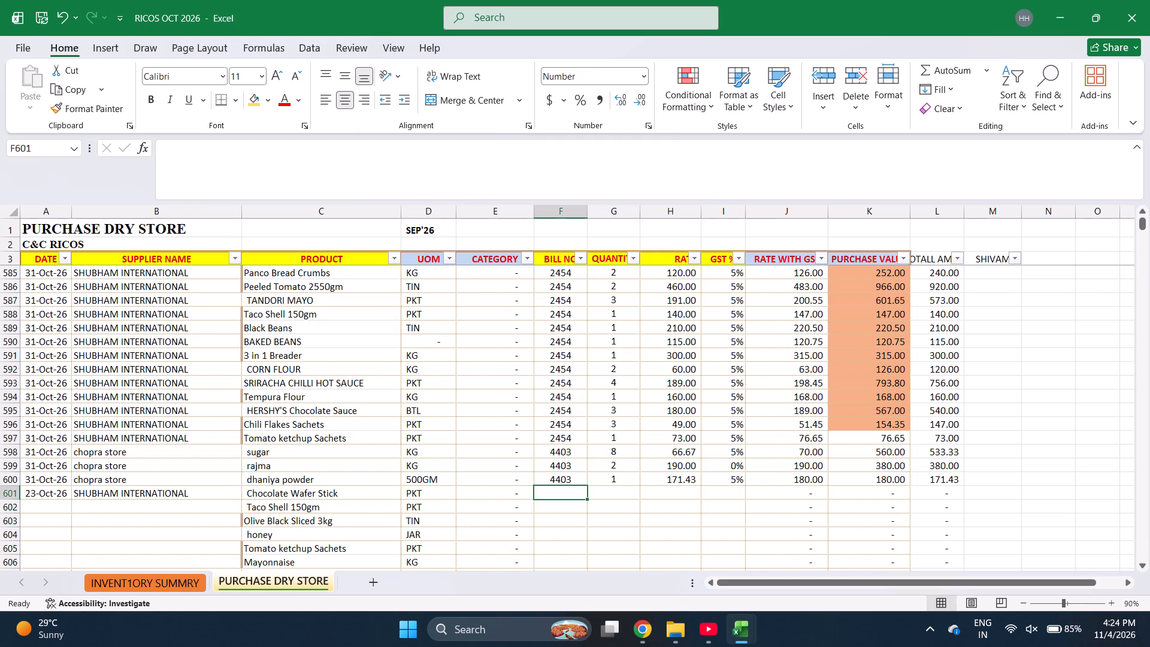
text(21)
text(04)
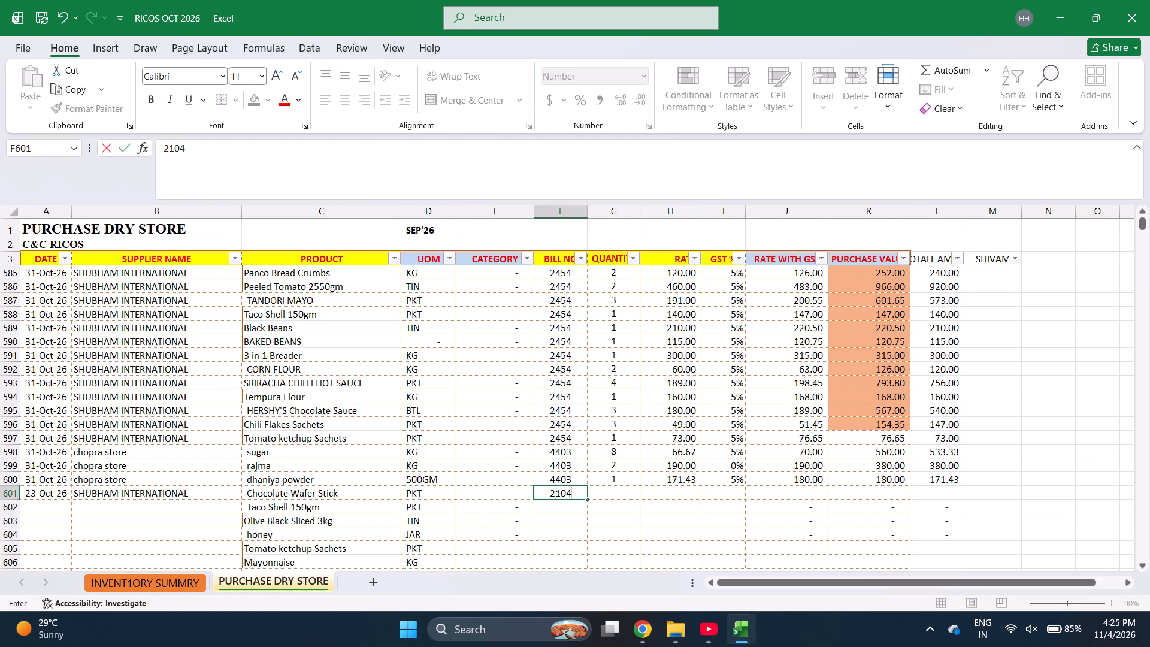
key(Right)
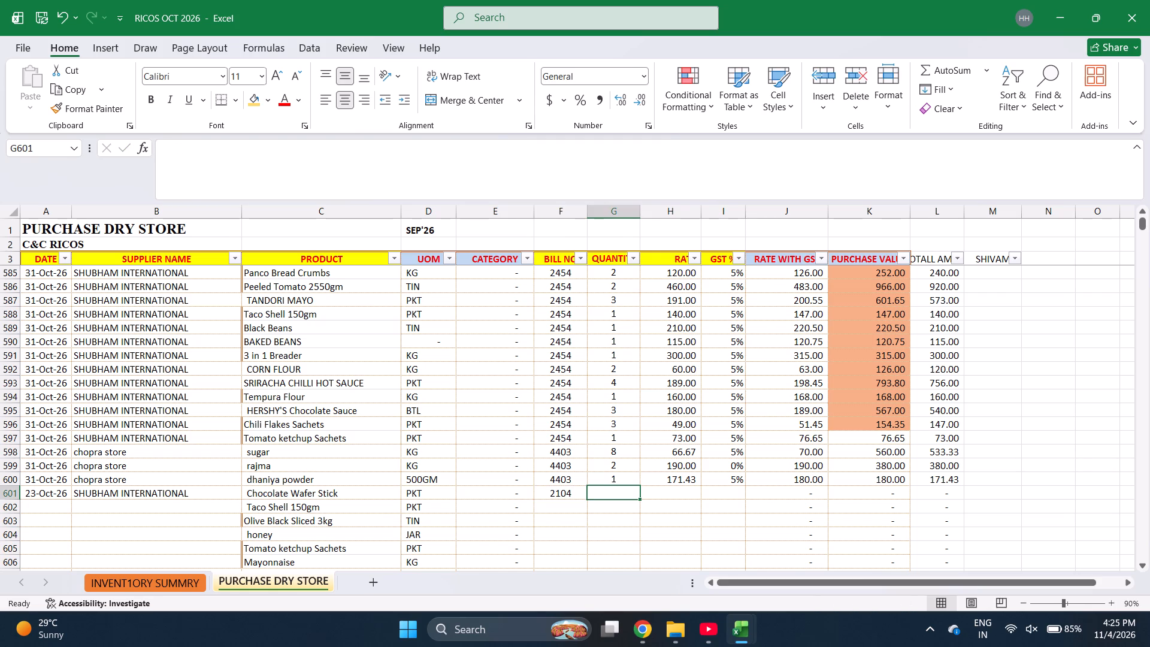
Fill bill number 2104 down from the Chocolate Wafer Stick row through the Mayonnaise row.
key(Left)
key(shift+Down)
key(shift+Down)
key(shift+Down)
key(shift+Down)
key(shift+Down)
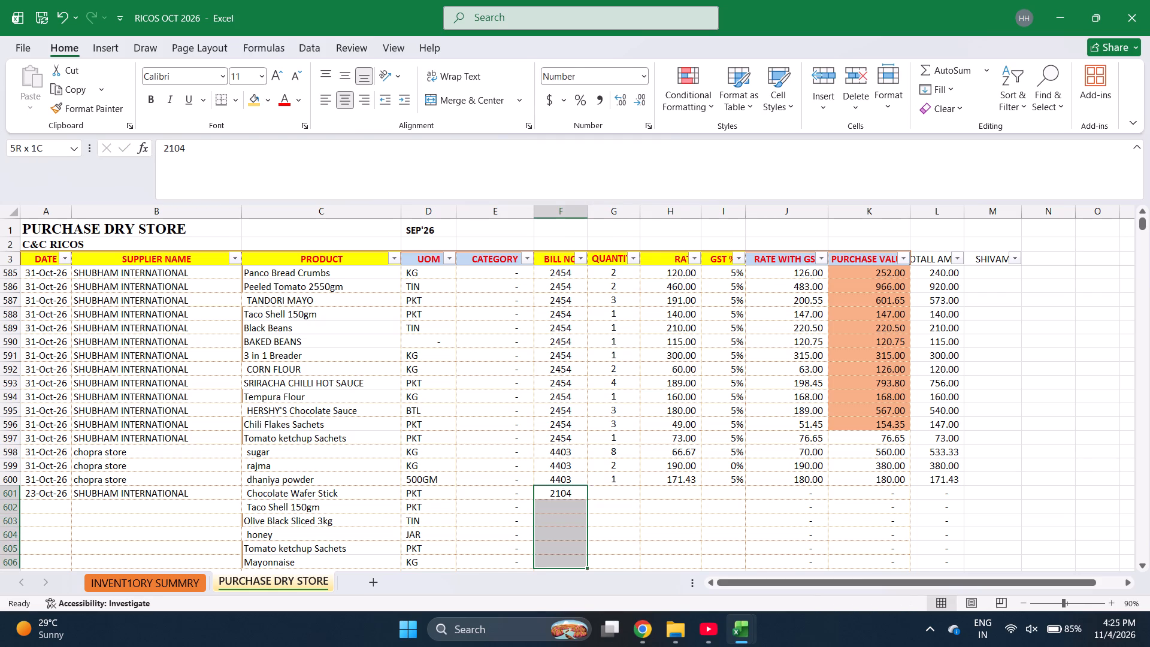
key(ctrl+d)
Enter the bill 2104 quantities from Chocolate Wafer Stick down to Mayonnaise as 1, 1, 1, 1, 2 and 6.
key(Right)
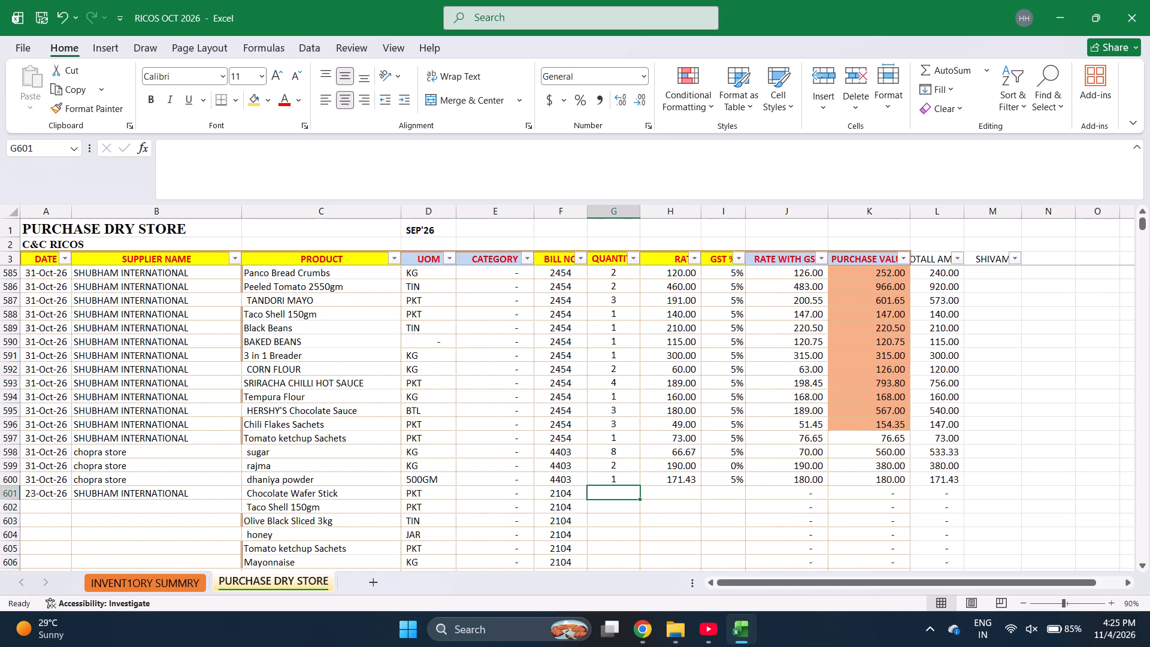
key(1)
key(Return)
key(1)
key(Return)
key(1)
key(Return)
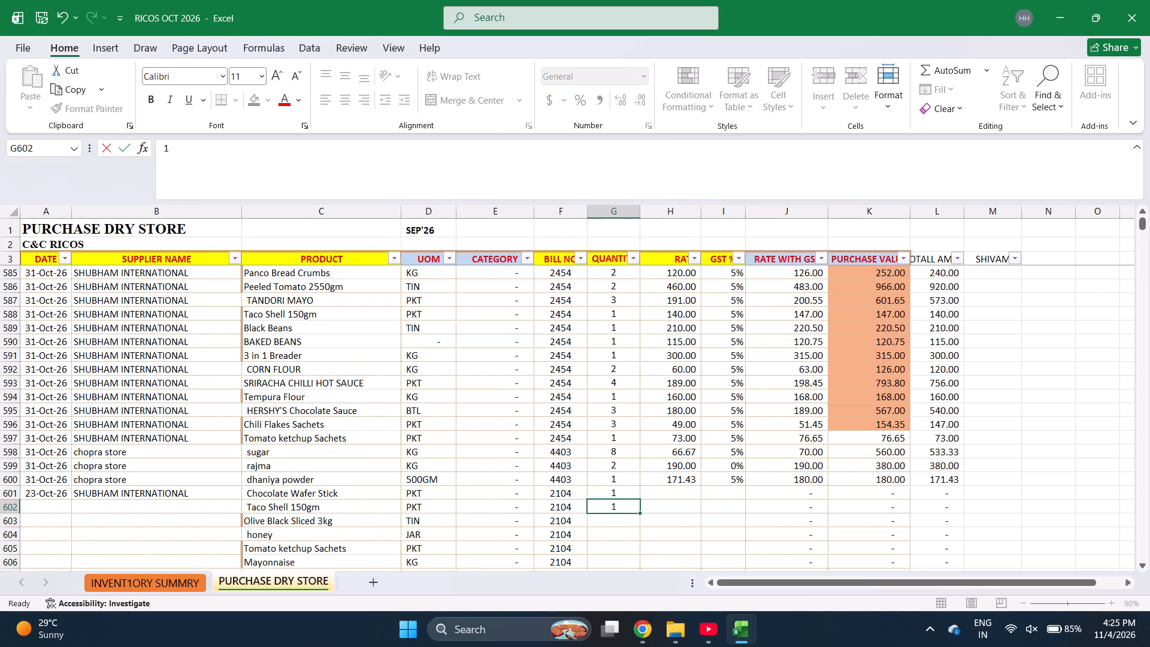
key(1)
key(Return)
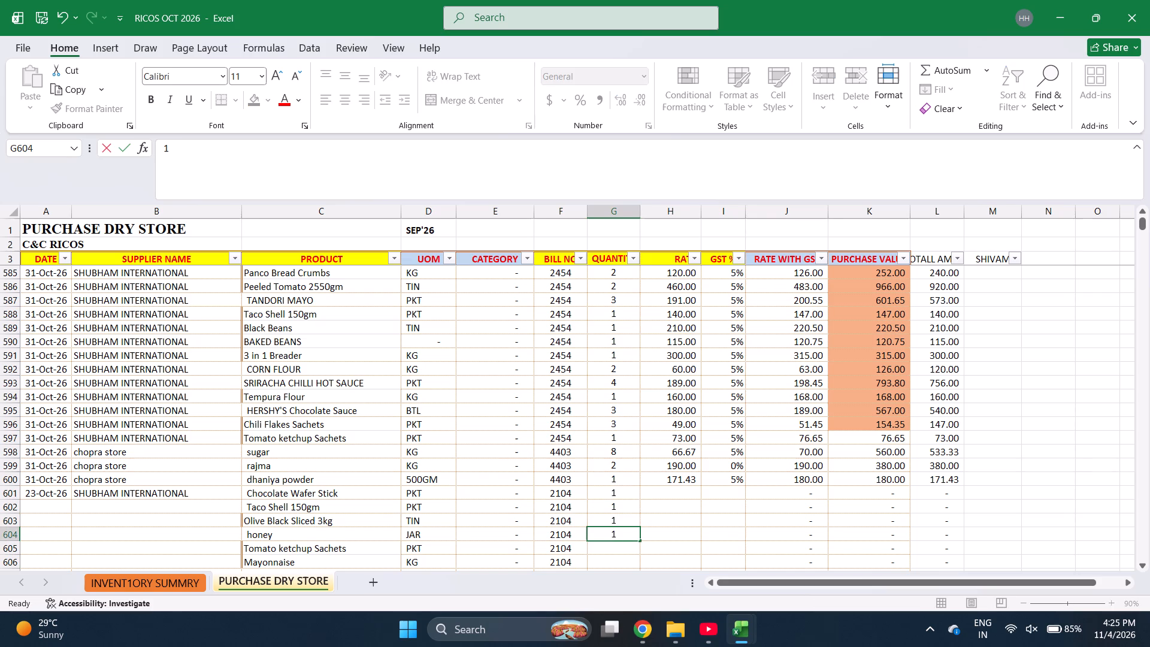
key(2)
key(Return)
key(6)
key(Return)
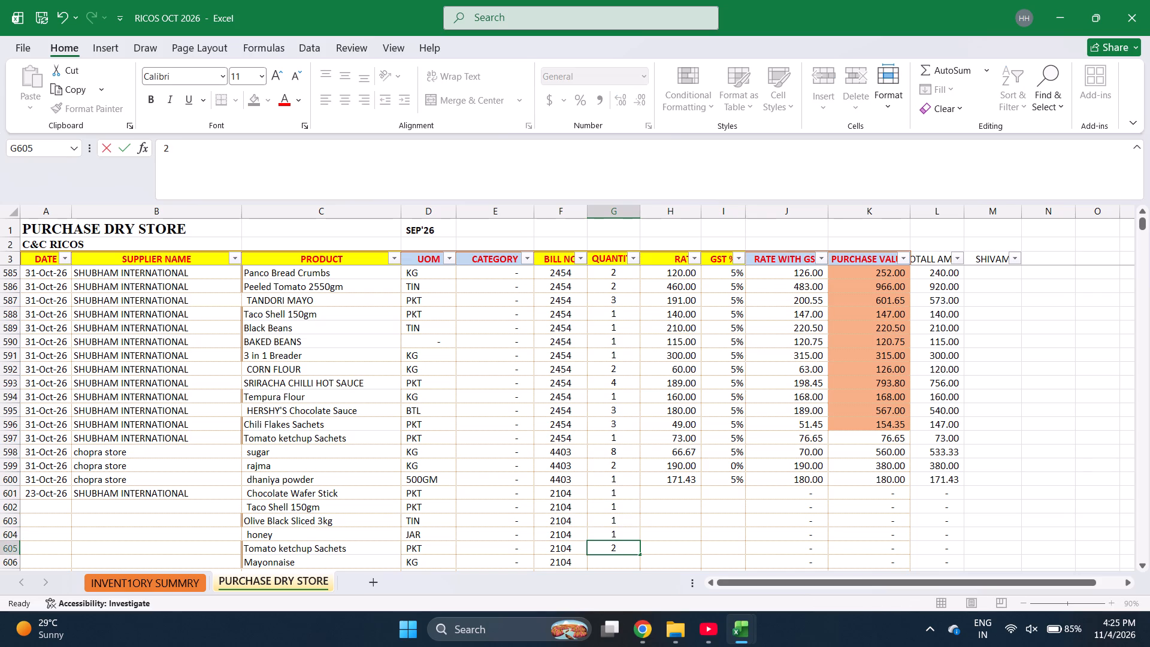
Enter the bill 2104 rates from Chocolate Wafer Stick down to Mayonnaise as 120, 140, 775, 400, 73 and 123.
key(Right)
key(ctrl+Up)
key(Down)
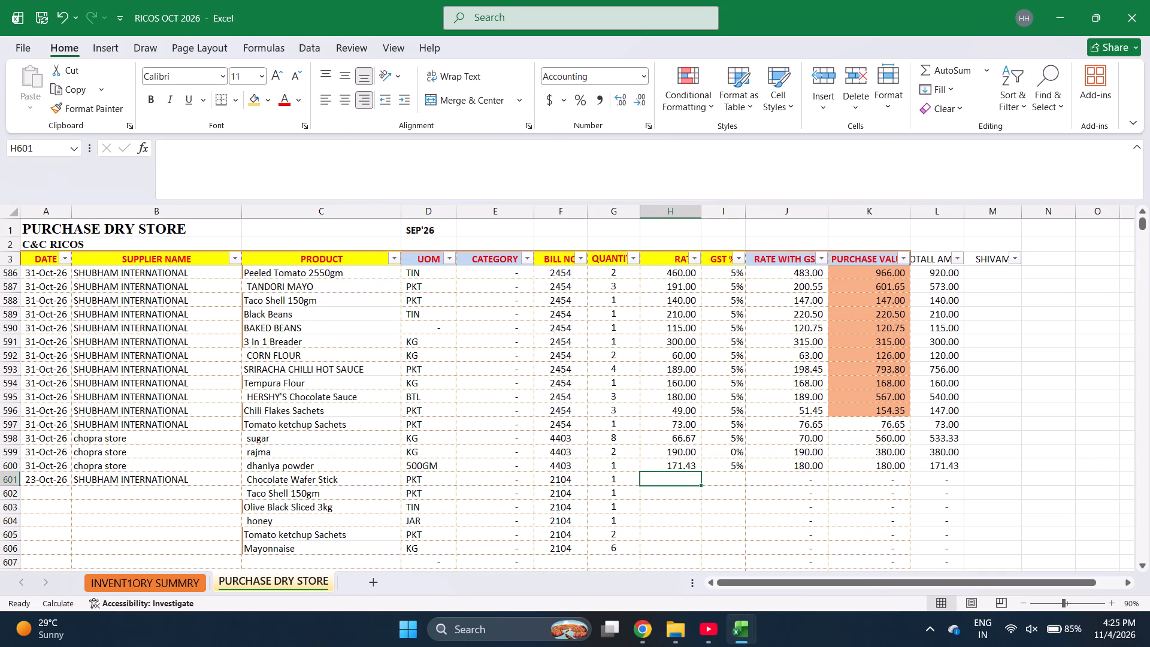
text(120)
key(Return)
text(140)
key(Return)
text(775)
key(Return)
text(400)
key(Return)
text(73)
key(Return)
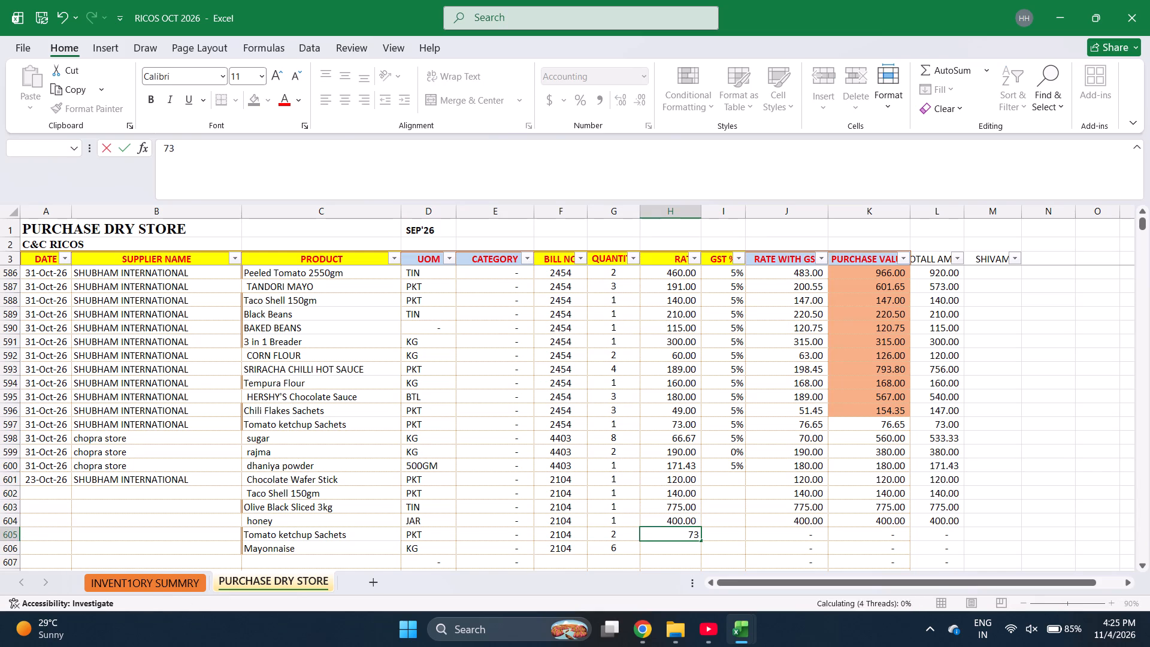
text(123)
key(Right)
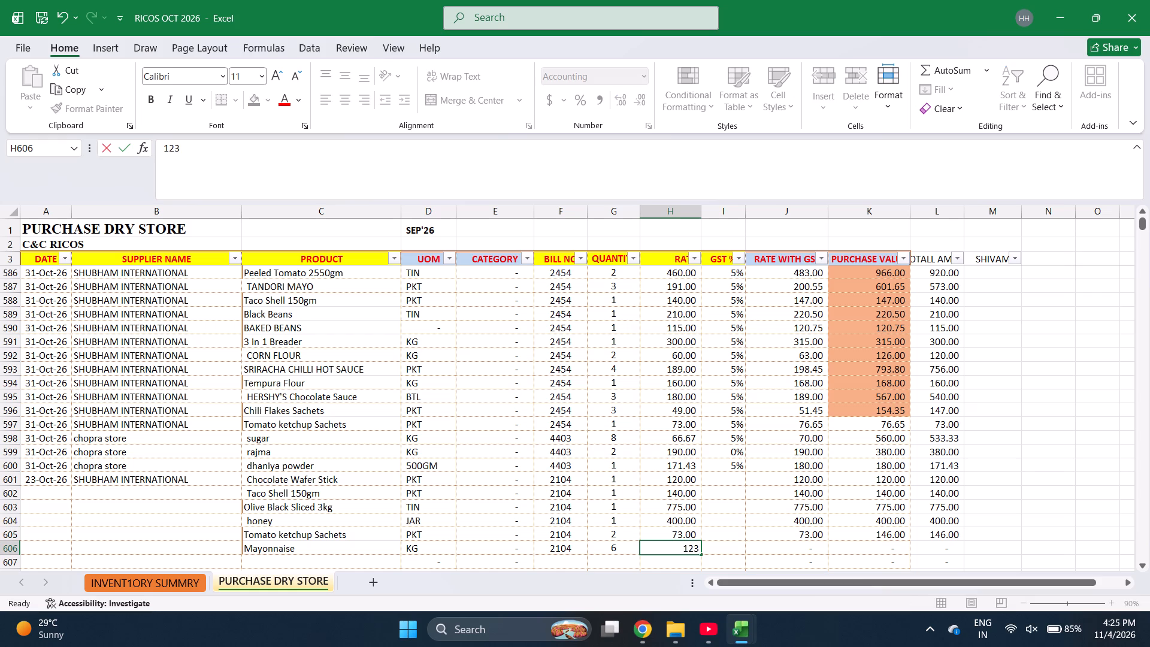
Fill the 5% GST rate down from the dhaniya powder row through the Mayonnaise row.
key(ctrl+Up)
key(Down)
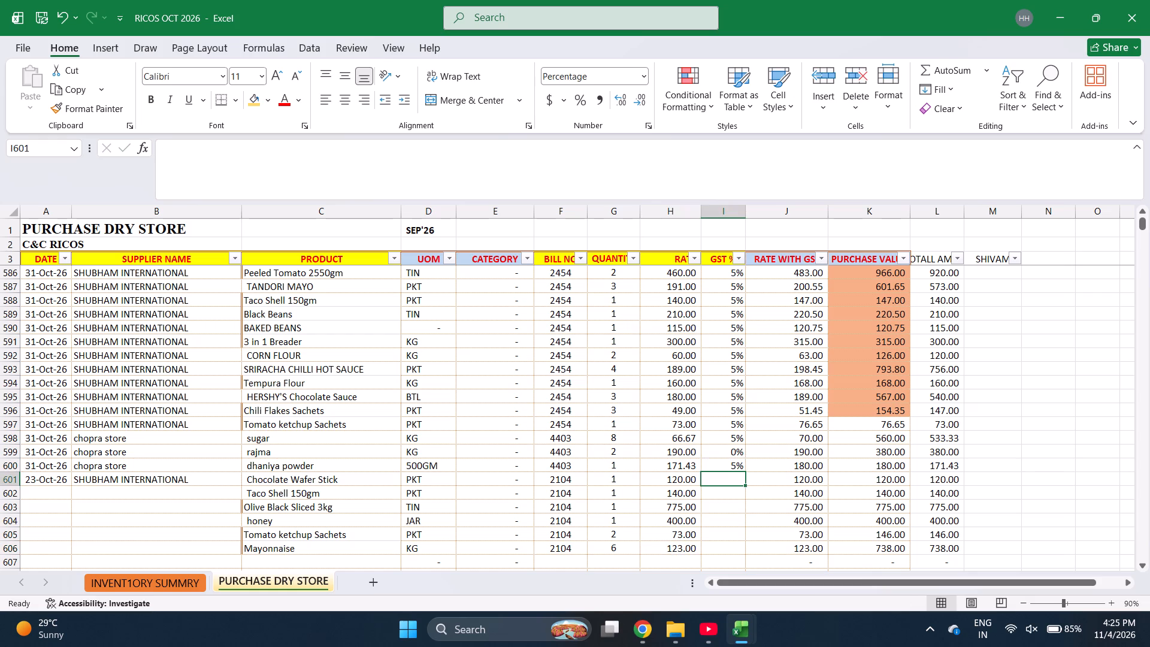
key(Up)
key(shift+Down)
key(shift+Down)
key(shift+Down)
key(shift+Down)
key(shift+Down)
key(shift+Down)
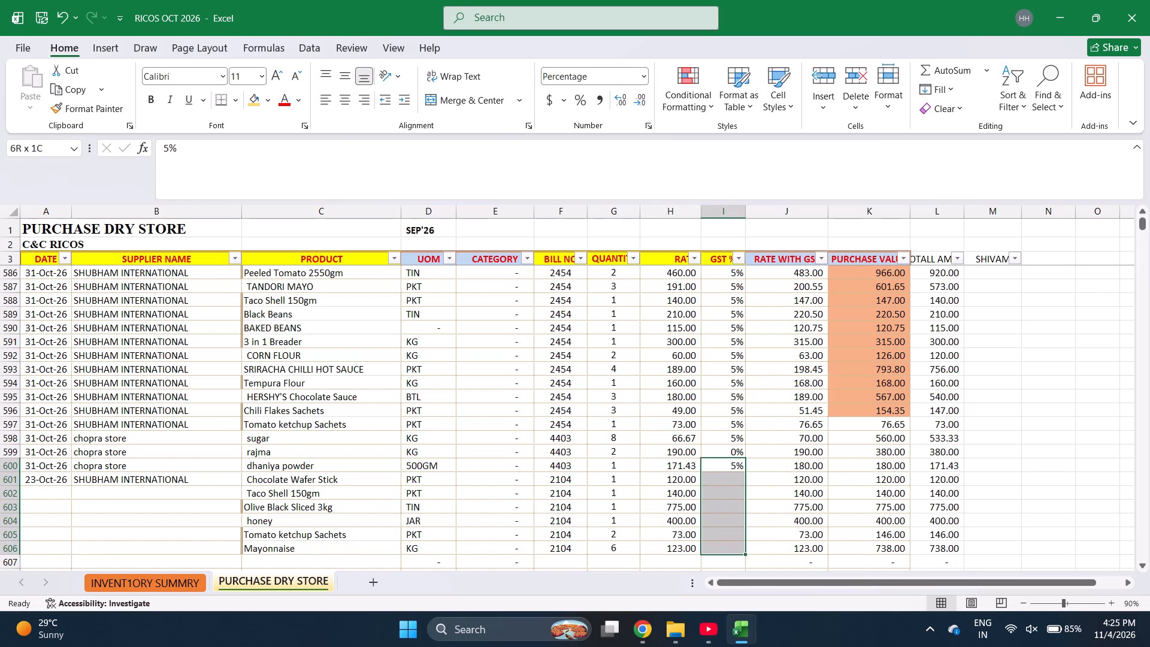
key(ctrl+d)
Fill the date 23-Oct-26 and supplier SHUBHAM INTERNATIONAL down from the Chocolate Wafer Stick row through the Mayonnaise row.
key(ctrl+Left)
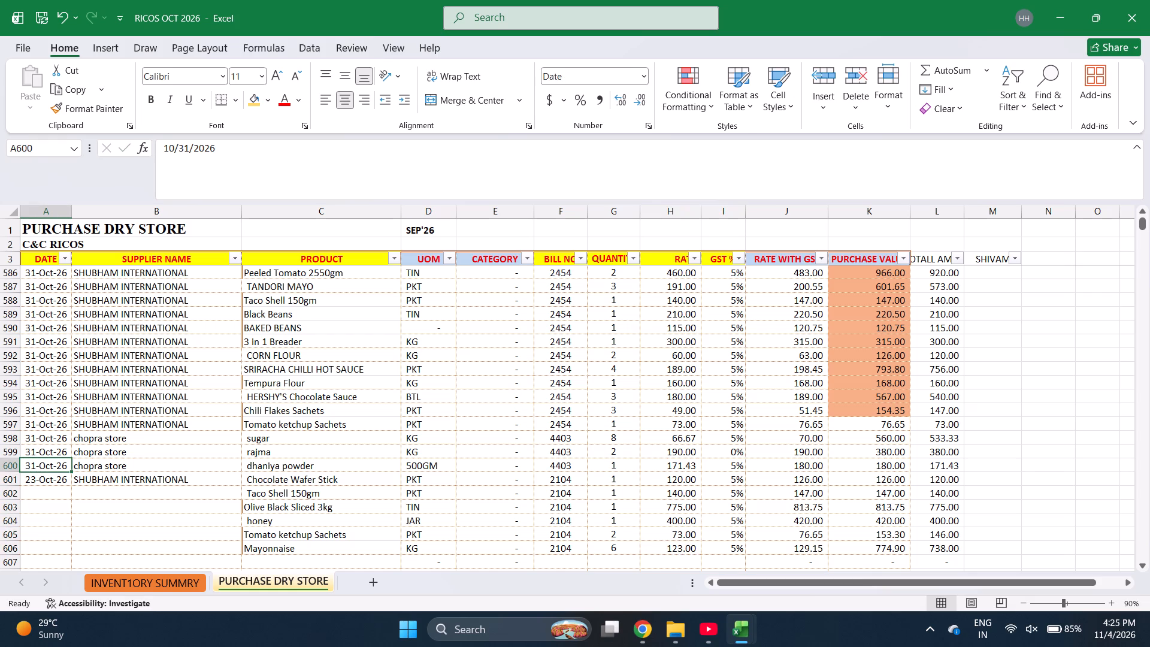
key(shift+Right)
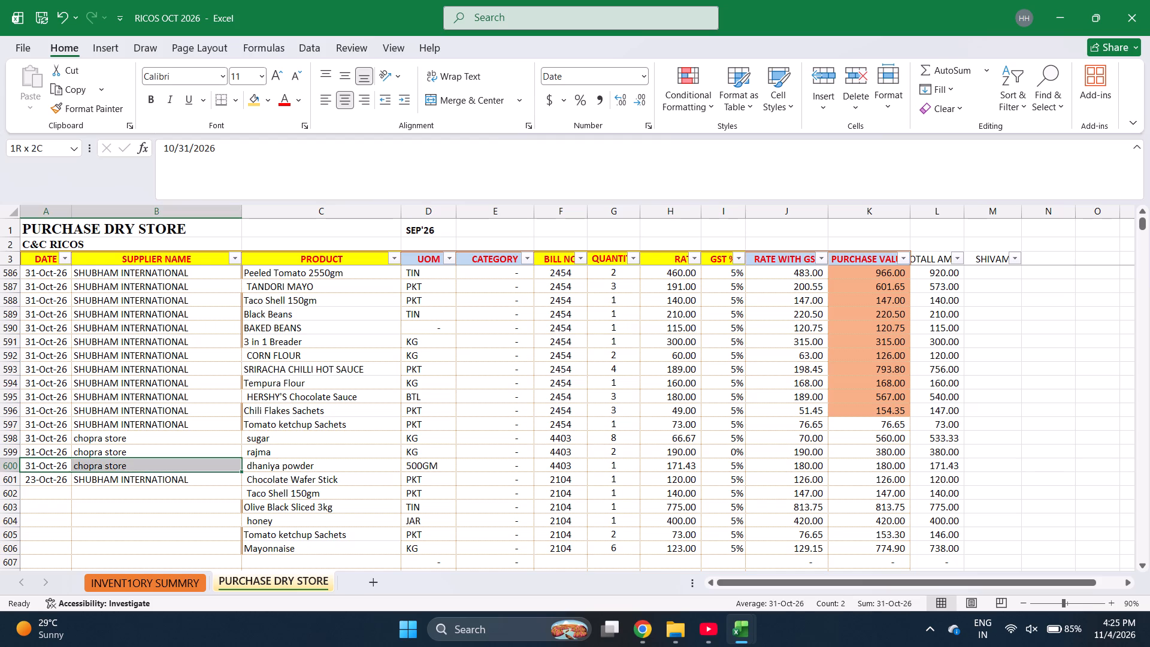
key(Down)
key(shift+Right)
key(shift+Down)
key(shift+Down)
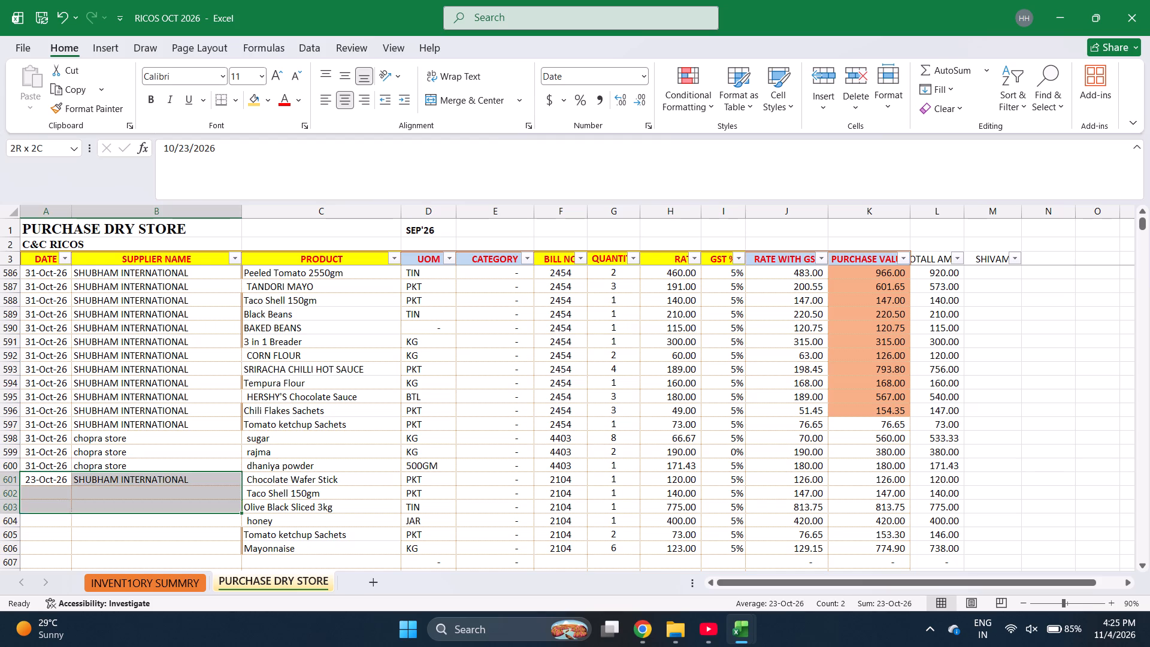
key(shift+Down)
key(shift+Down)
key(shift+Down)
key(ctrl+d)
Select the purchase values of the six bill 2104 rows to check their combined total.
key(ctrl+Right)
key(Left)
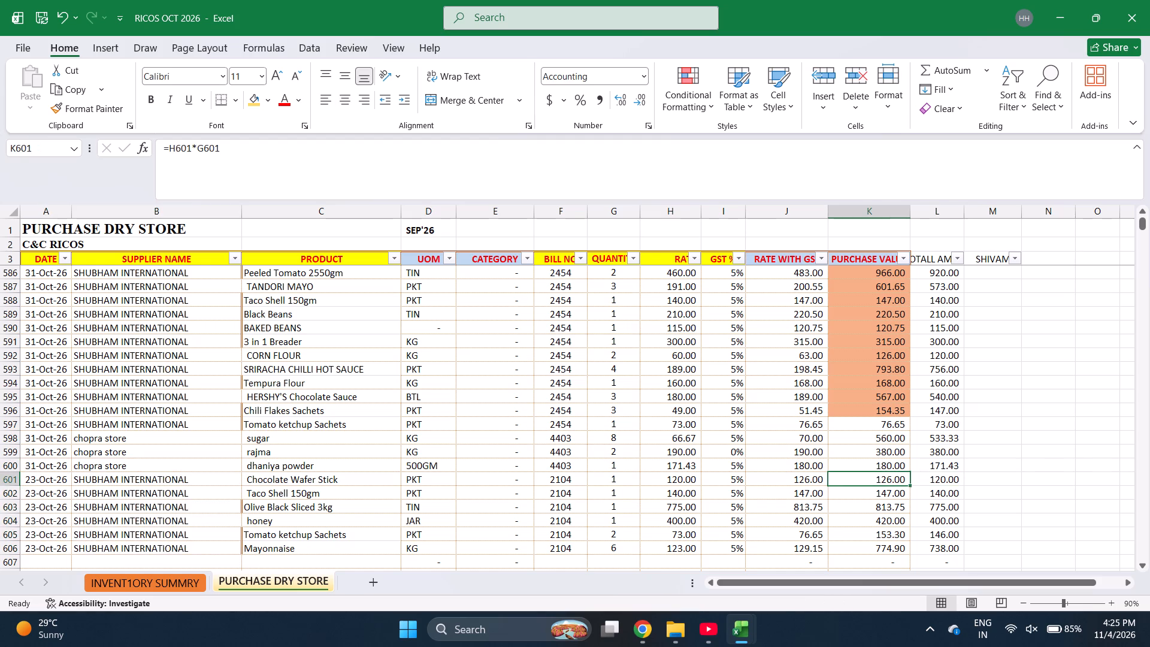
key(shift+Down)
key(shift+Down)
key(shift+Down)
key(shift+Down)
key(shift+Down)
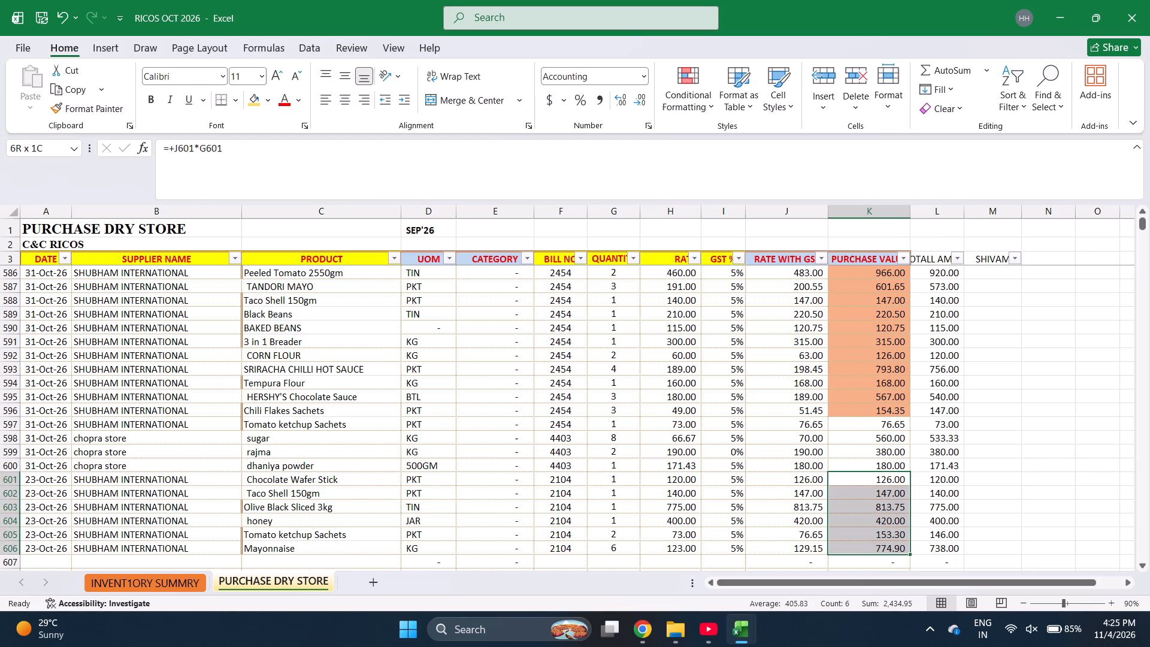
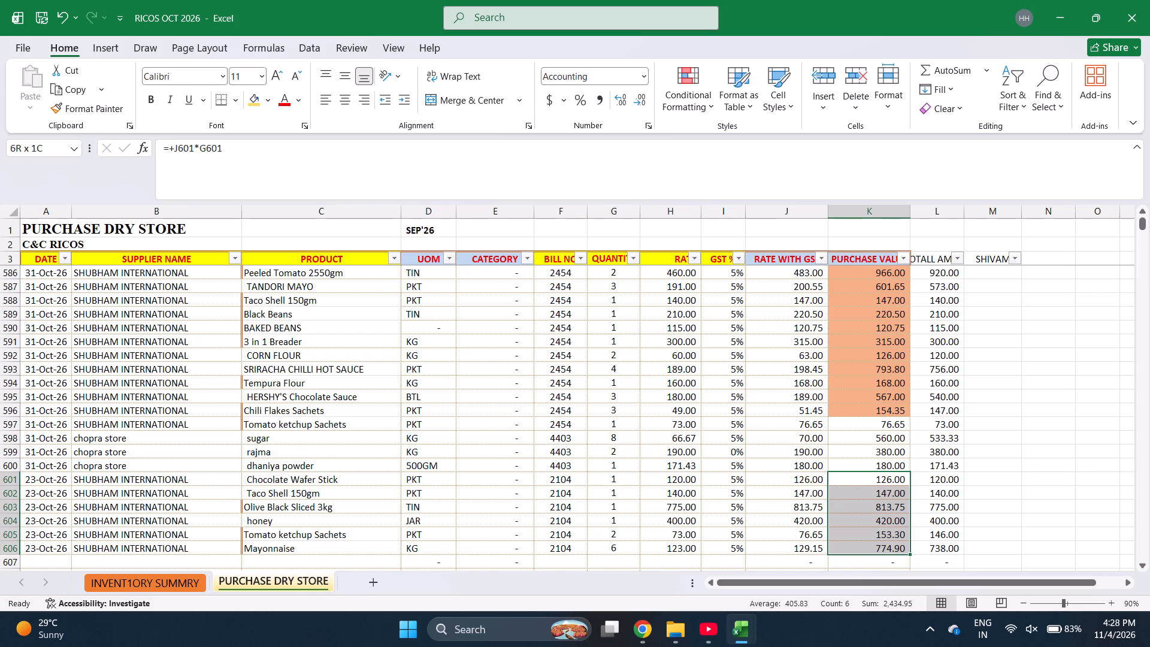
Search the BILL NO filter list for bill numbers 736, 730, 710 and 682, one after another.
click(577, 255)
key(e)
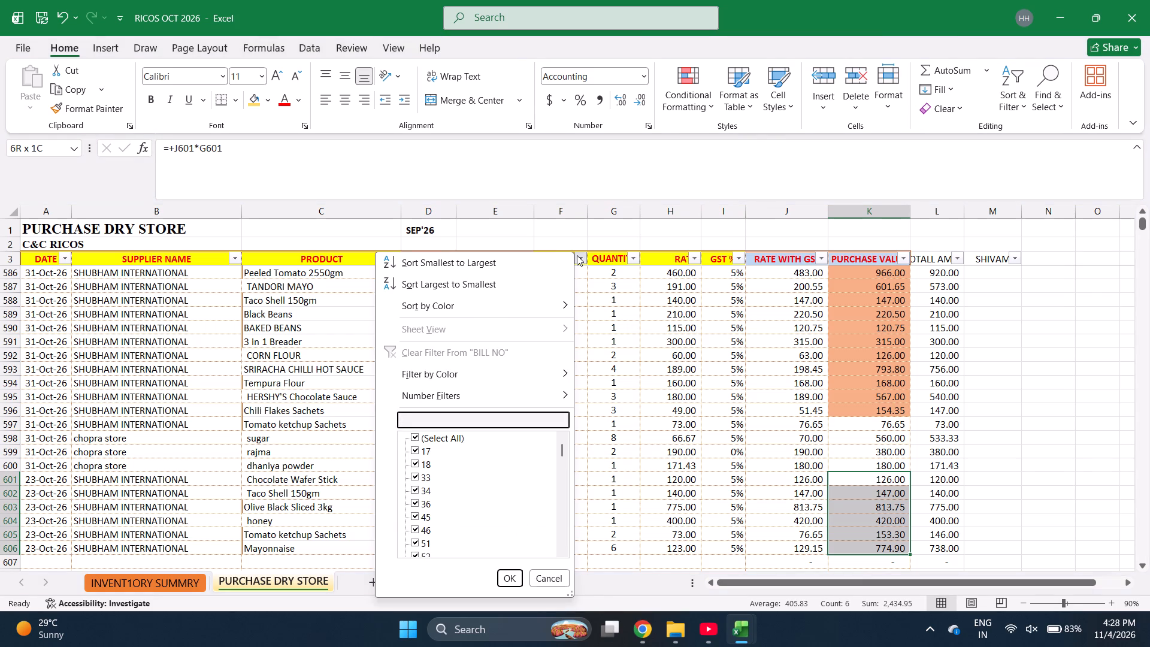
text(736)
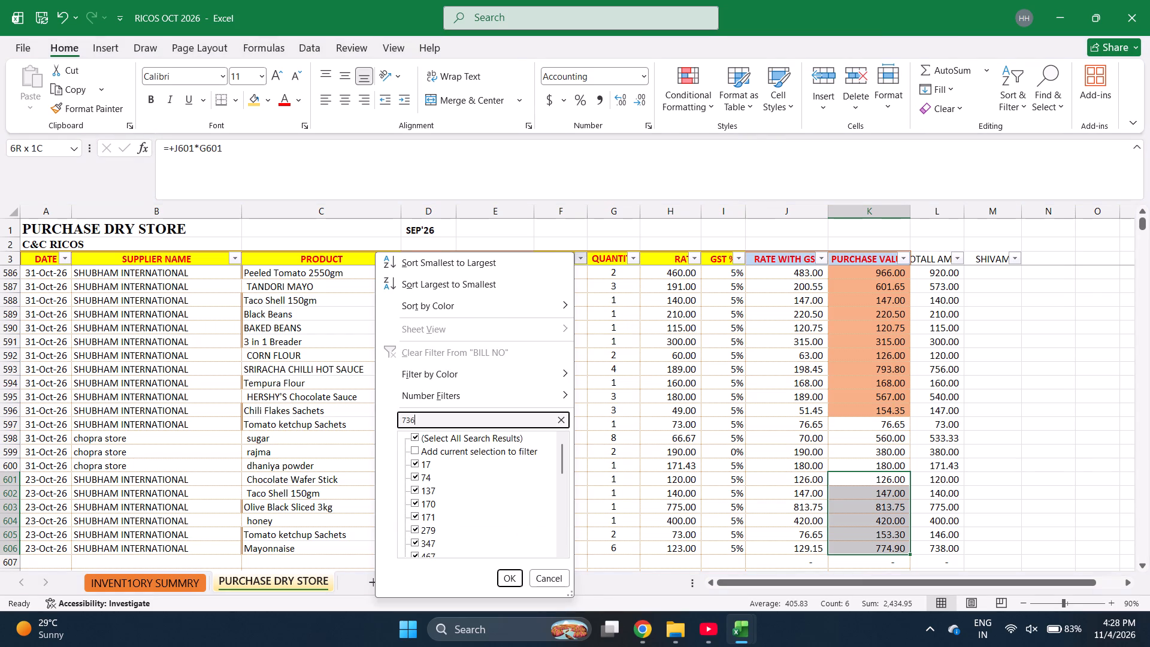
key(Escape)
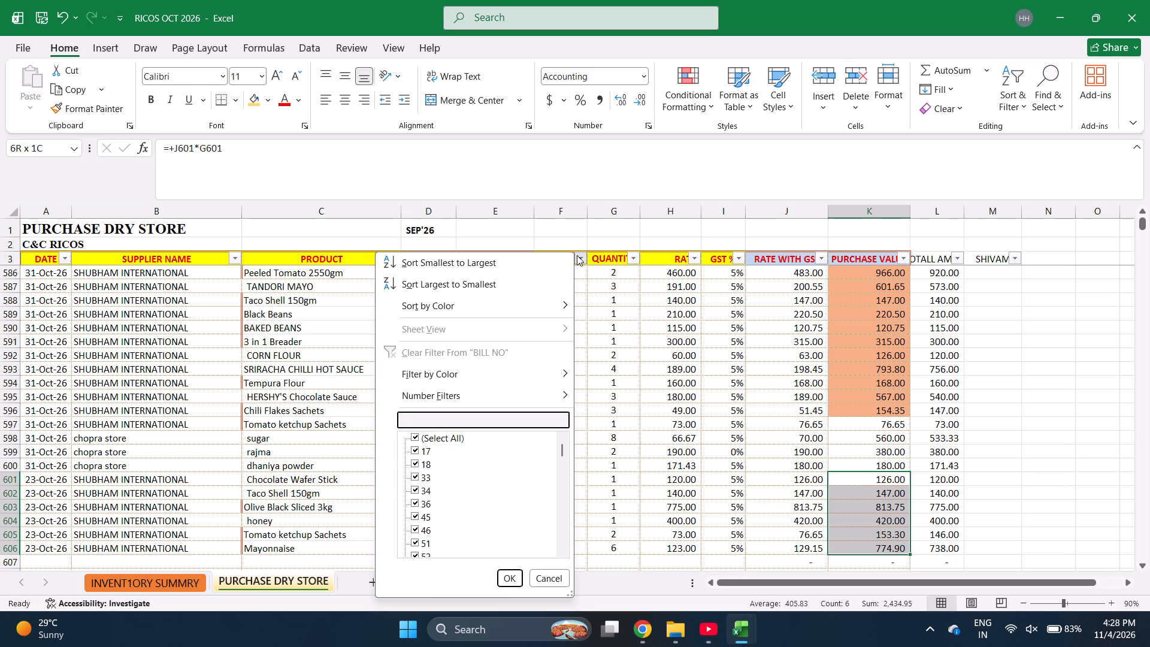
text(730)
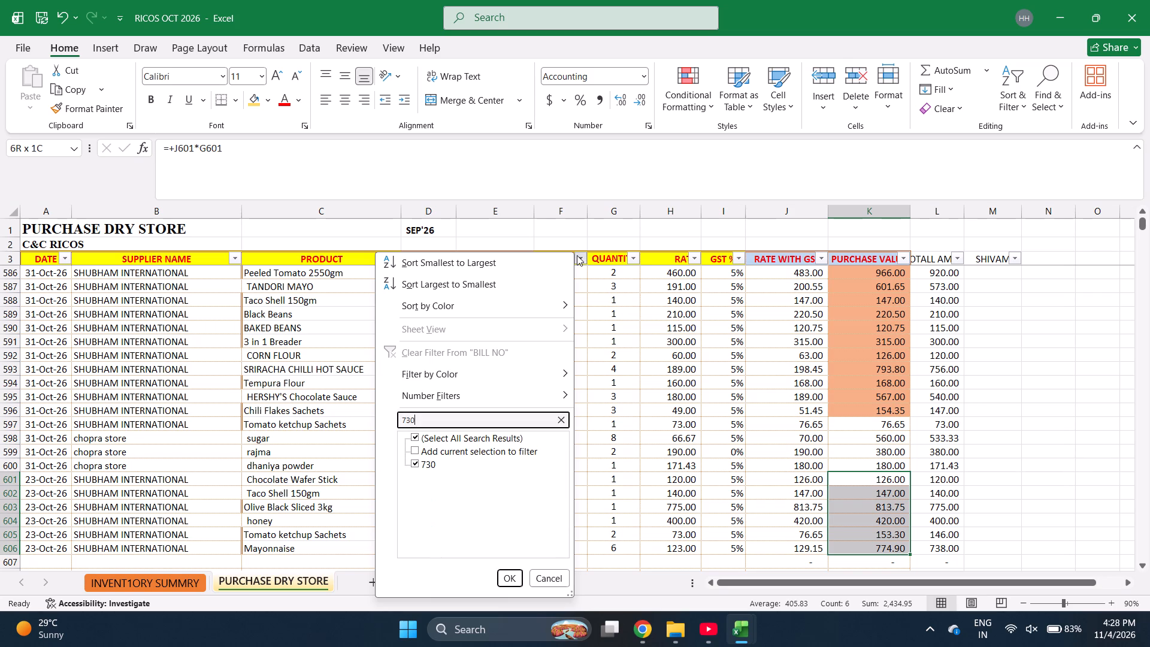
key(Escape)
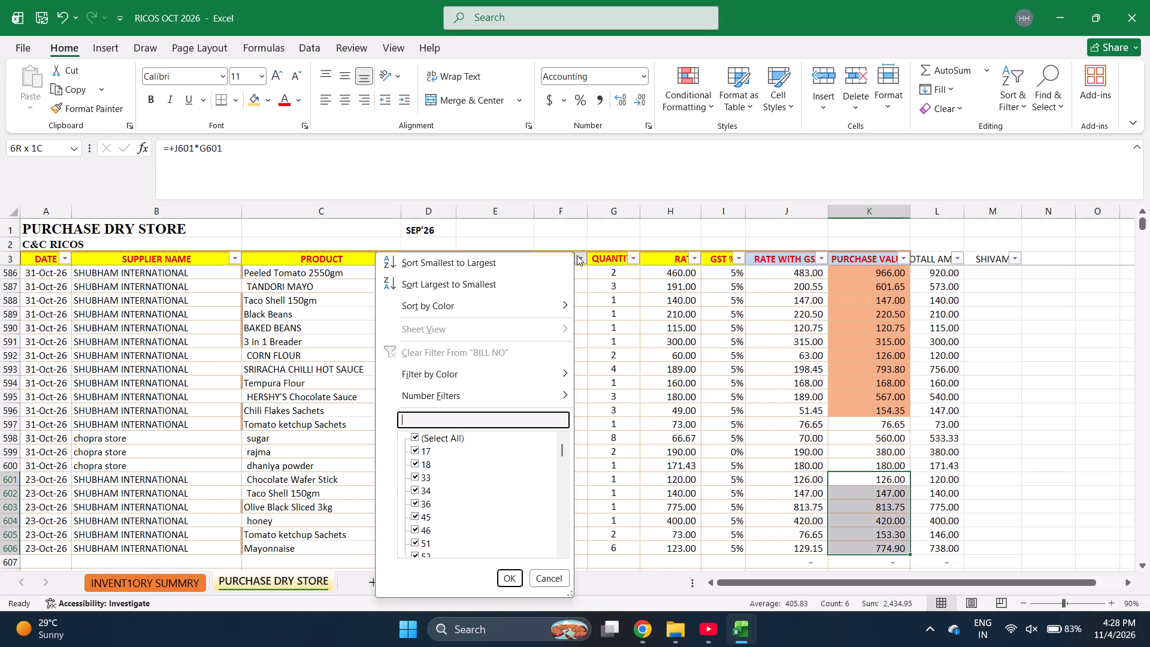
text(710)
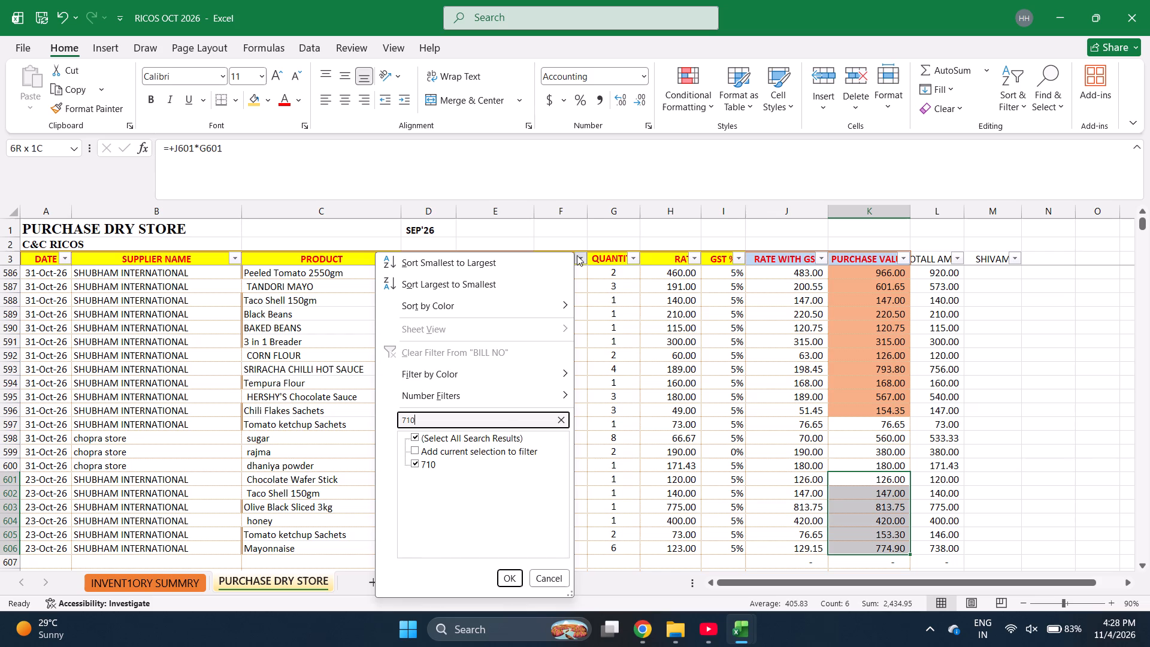
key(Escape)
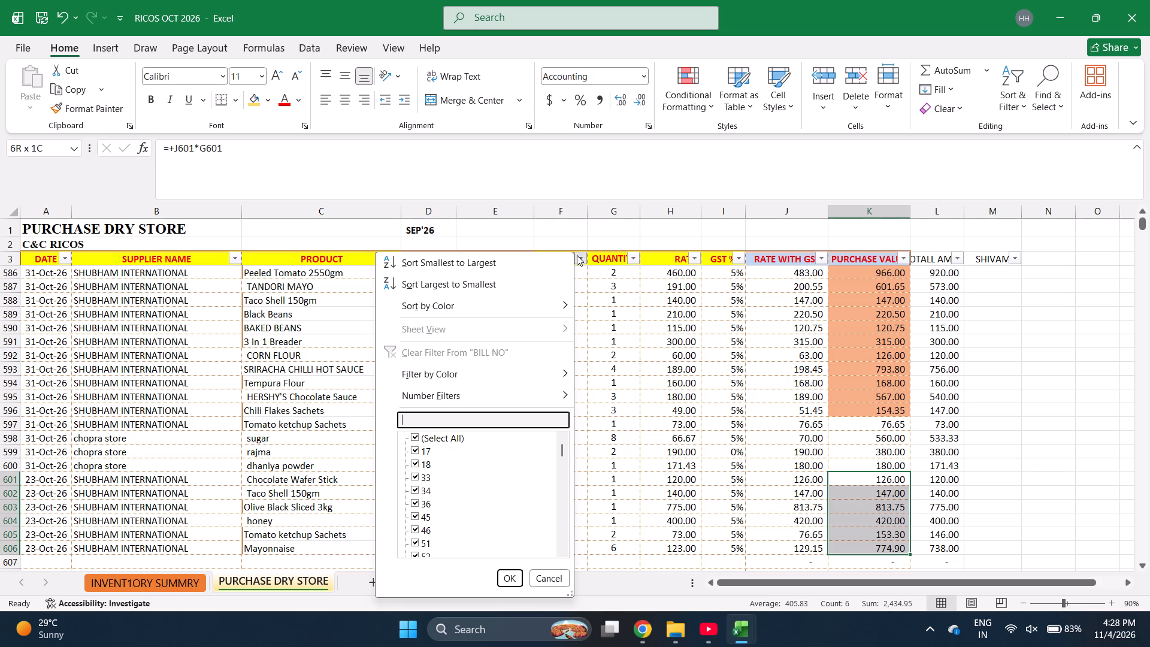
text(682)
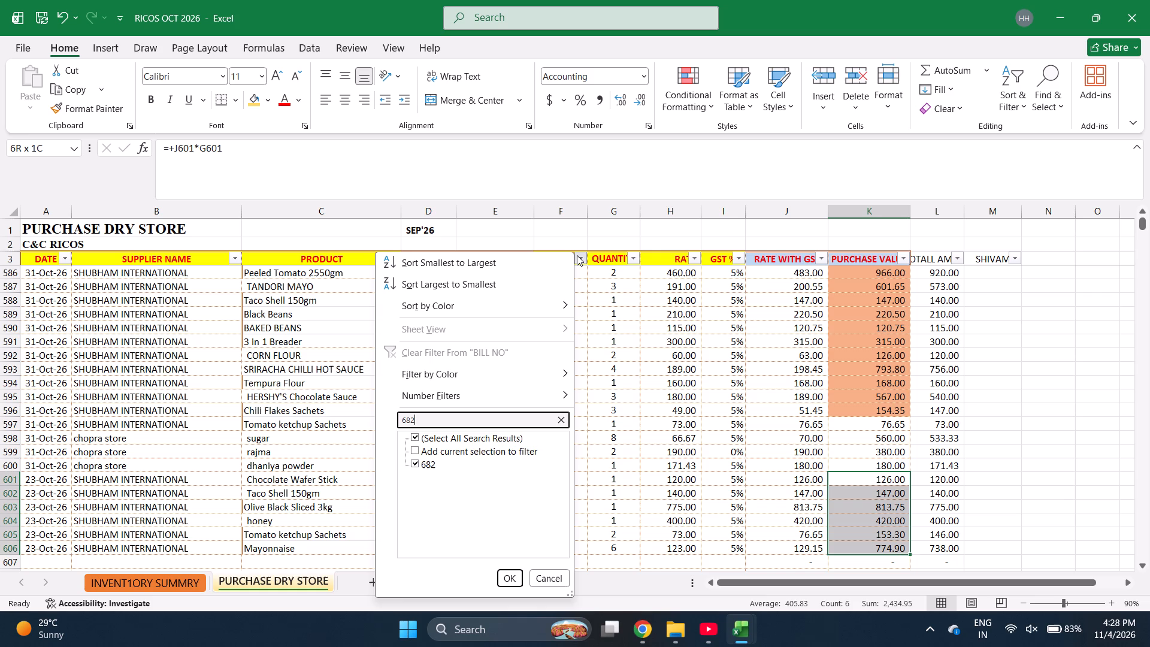
key(Escape)
Search the BILL NO filter list for bill numbers 679 and 674, clearing the search after each.
text(679)
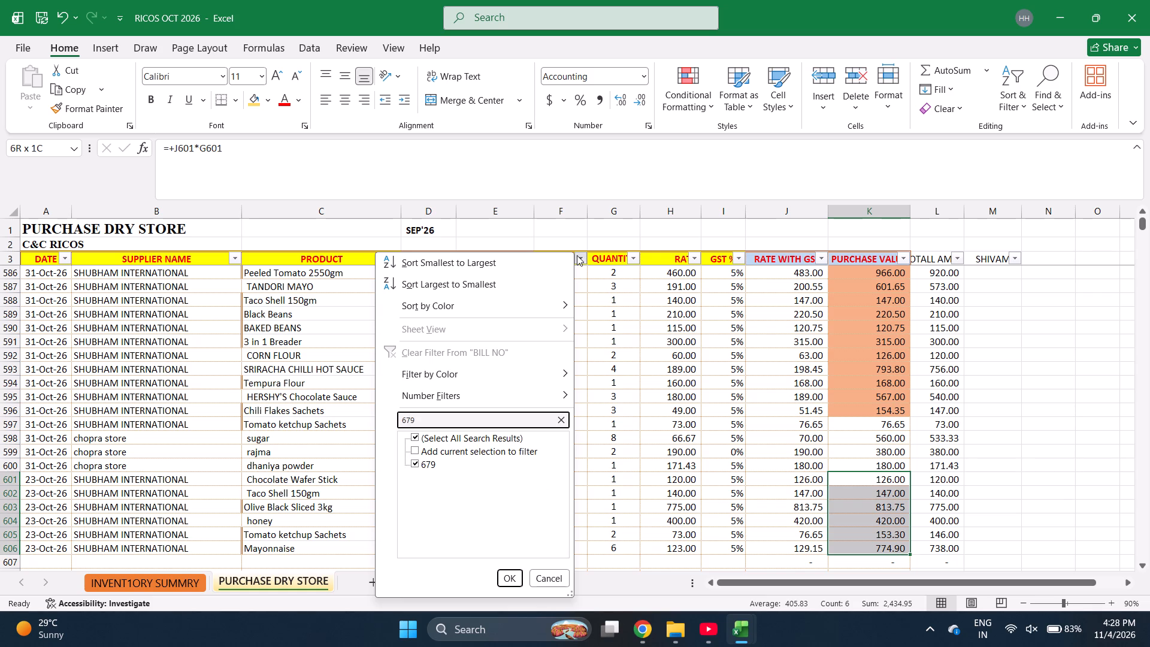
key(BackSpace)
key(BackSpace)
key(BackSpace)
key(BackSpace)
key(BackSpace)
key(BackSpace)
key(BackSpace)
key(BackSpace)
key(BackSpace)
key(BackSpace)
key(BackSpace)
key(BackSpace)
key(BackSpace)
key(BackSpace)
key(BackSpace)
key(BackSpace)
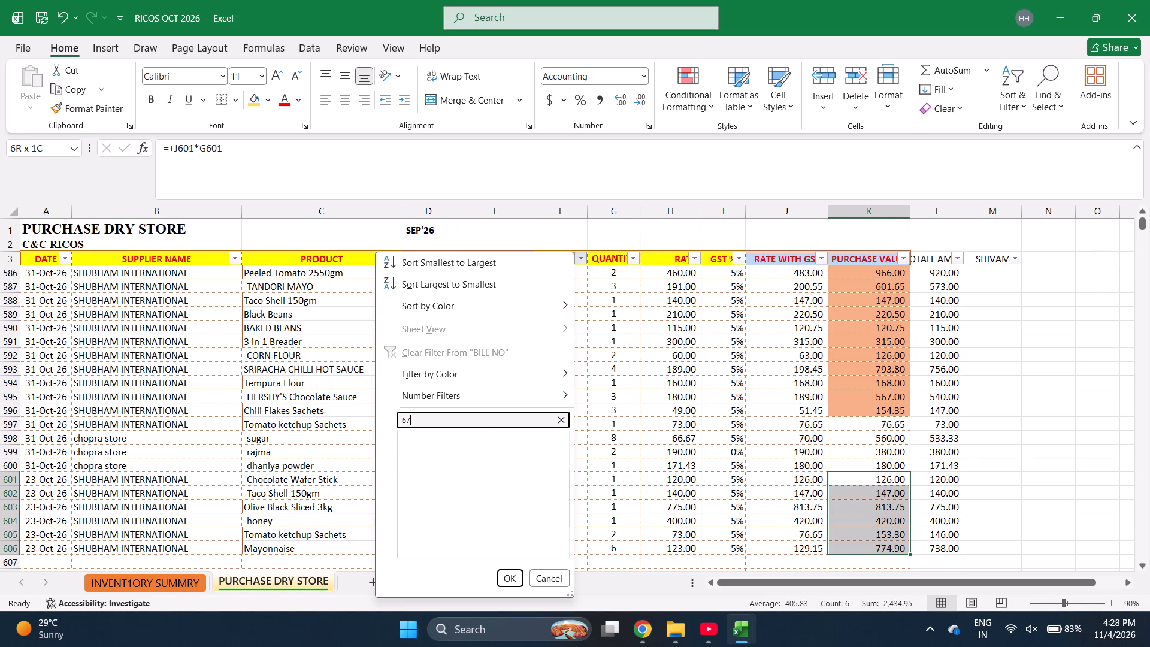
text(674)
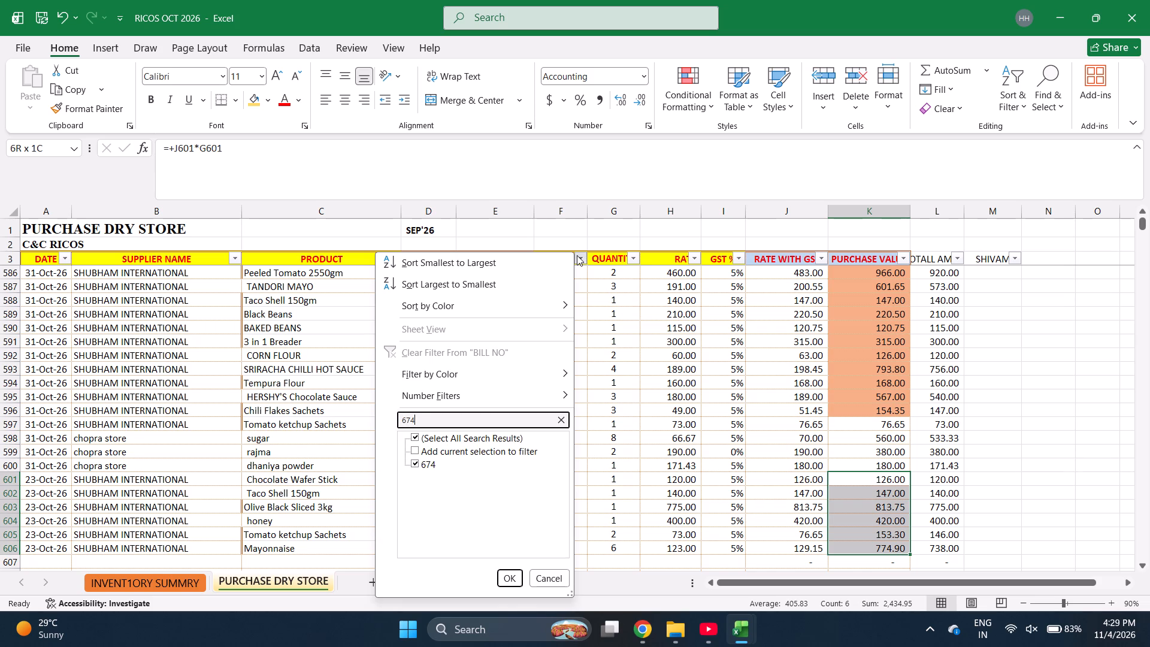
key(BackSpace)
key(BackSpace)
key(BackSpace)
key(BackSpace)
key(BackSpace)
Search the BILL NO filter list for bill numbers 655, 1702 and 647, clearing the search after each.
text(655)
key(BackSpace)
key(BackSpace)
key(BackSpace)
key(BackSpace)
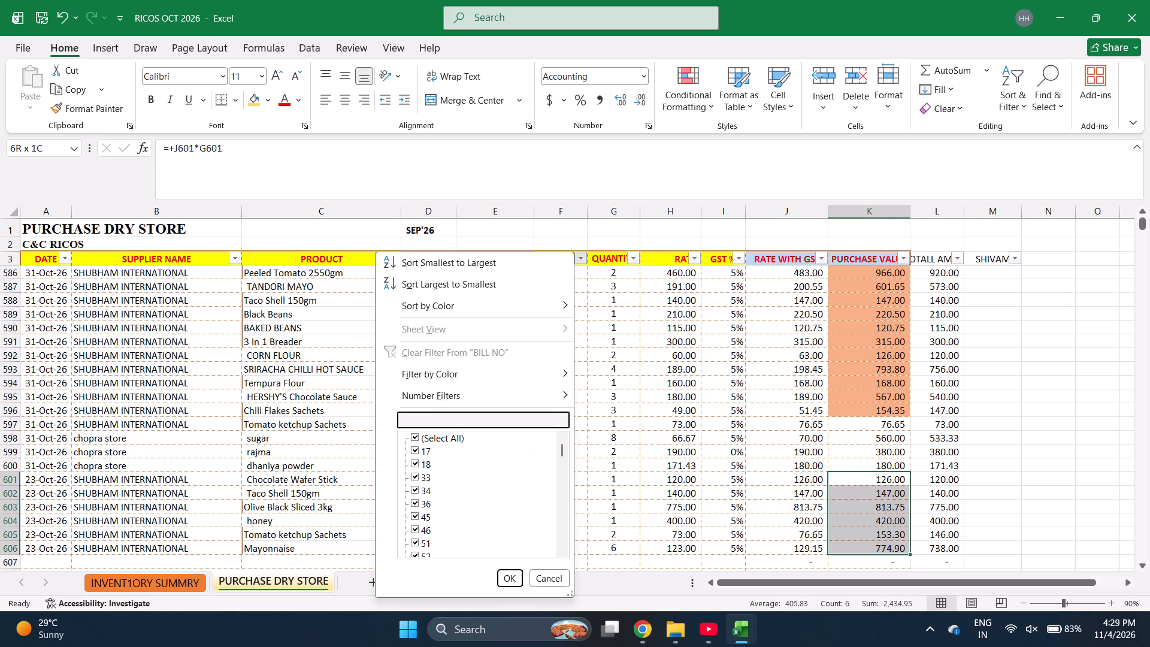
text(1702)
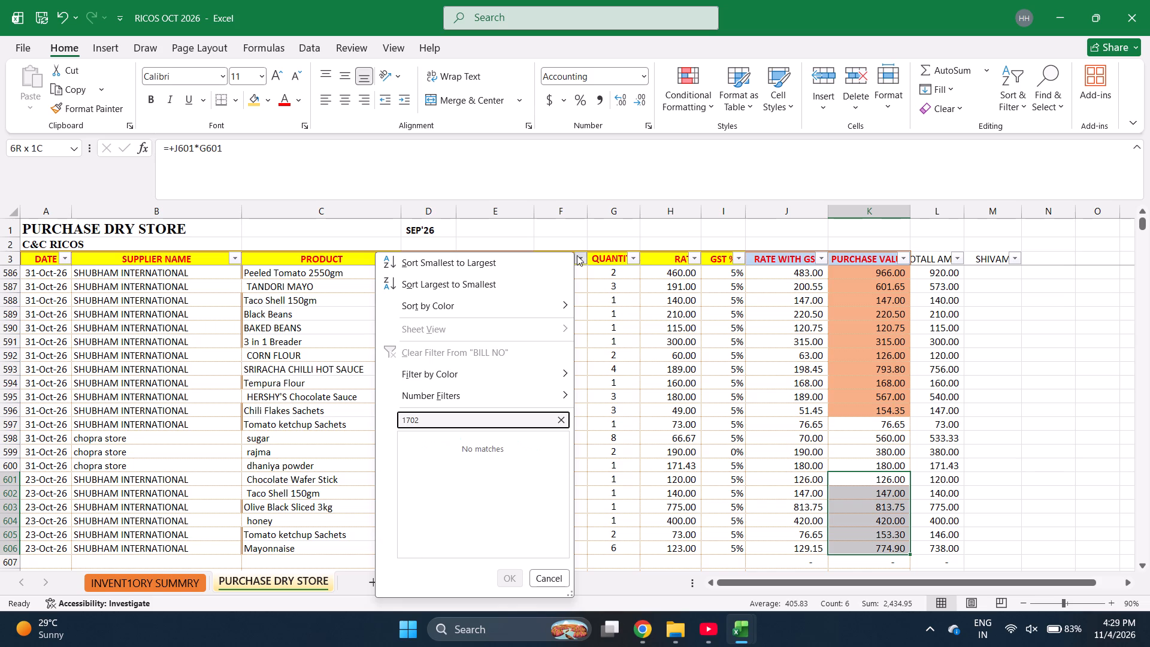
key(BackSpace)
key(BackSpace)
key(BackSpace)
key(BackSpace)
key(BackSpace)
text(647)
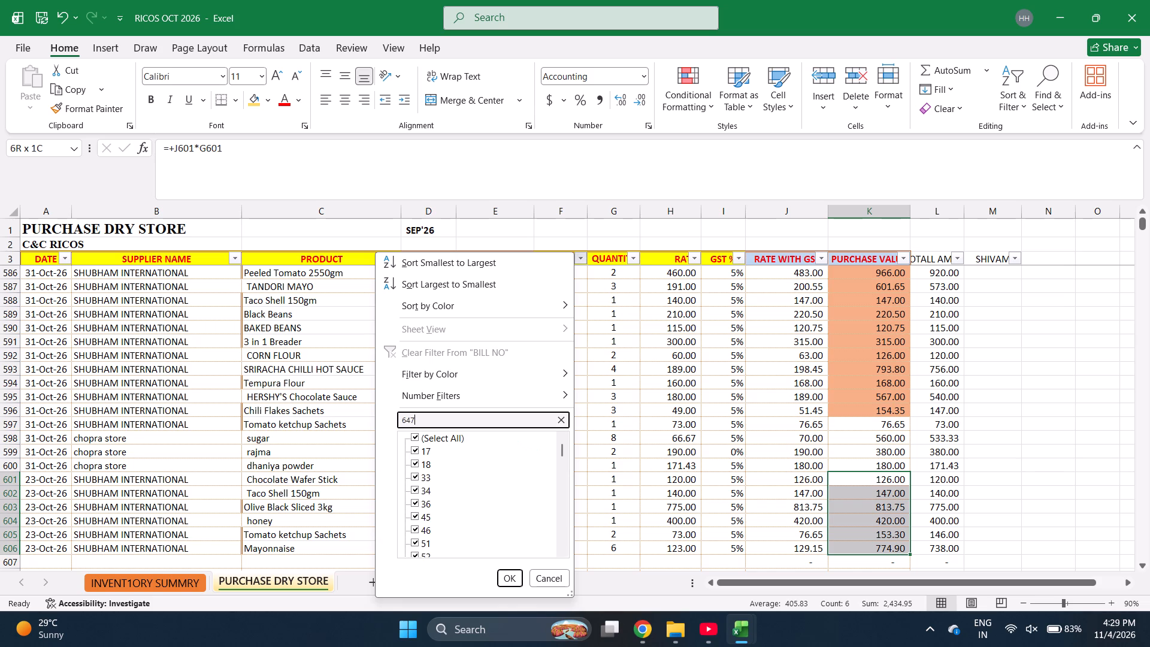
key(BackSpace)
key(BackSpace)
key(BackSpace)
key(BackSpace)
key(BackSpace)
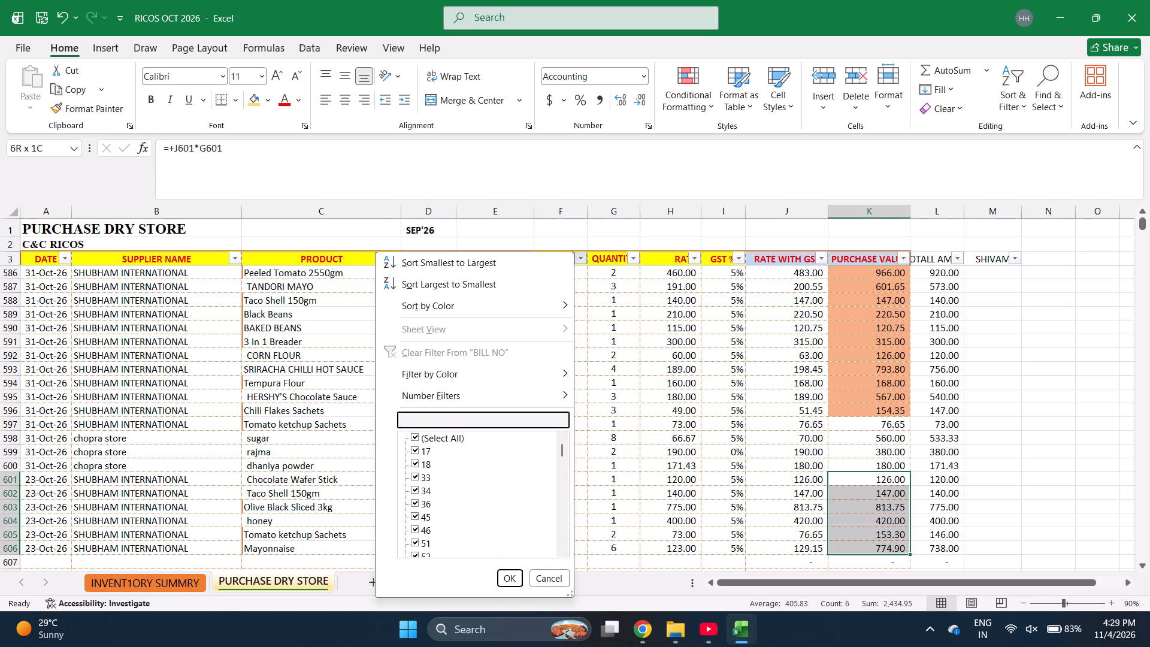
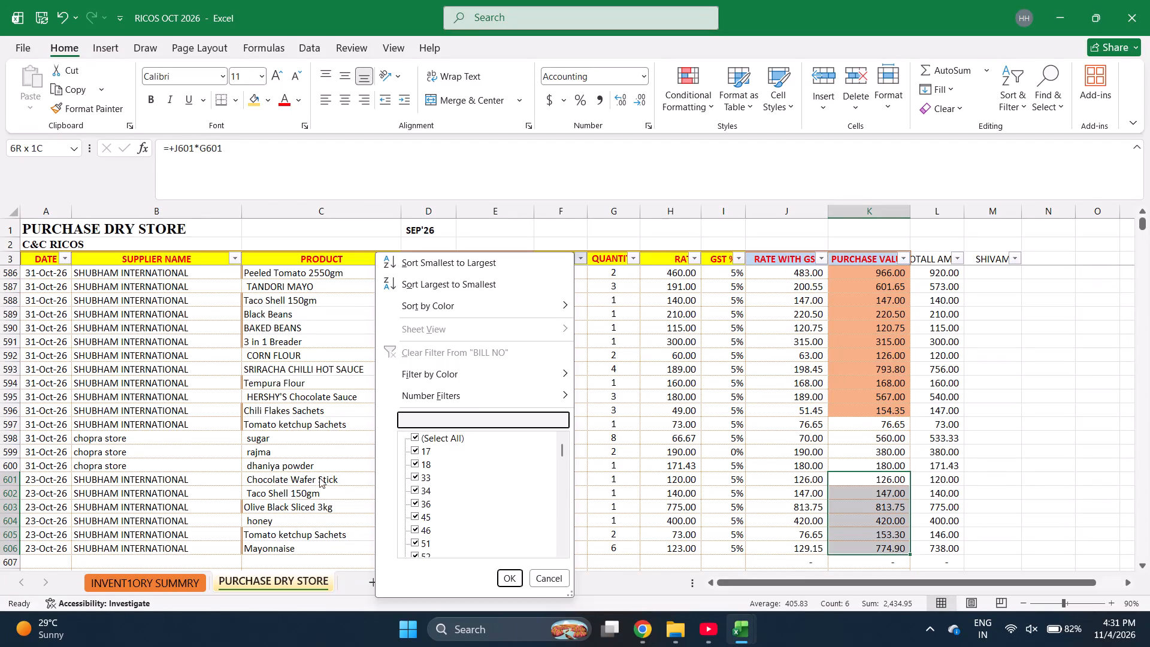
Dismiss the BILL NO filter list and look back through the purchase entries to the 3-Oct-26 rows.
click(252, 470)
scroll(252, 470, up, 5)
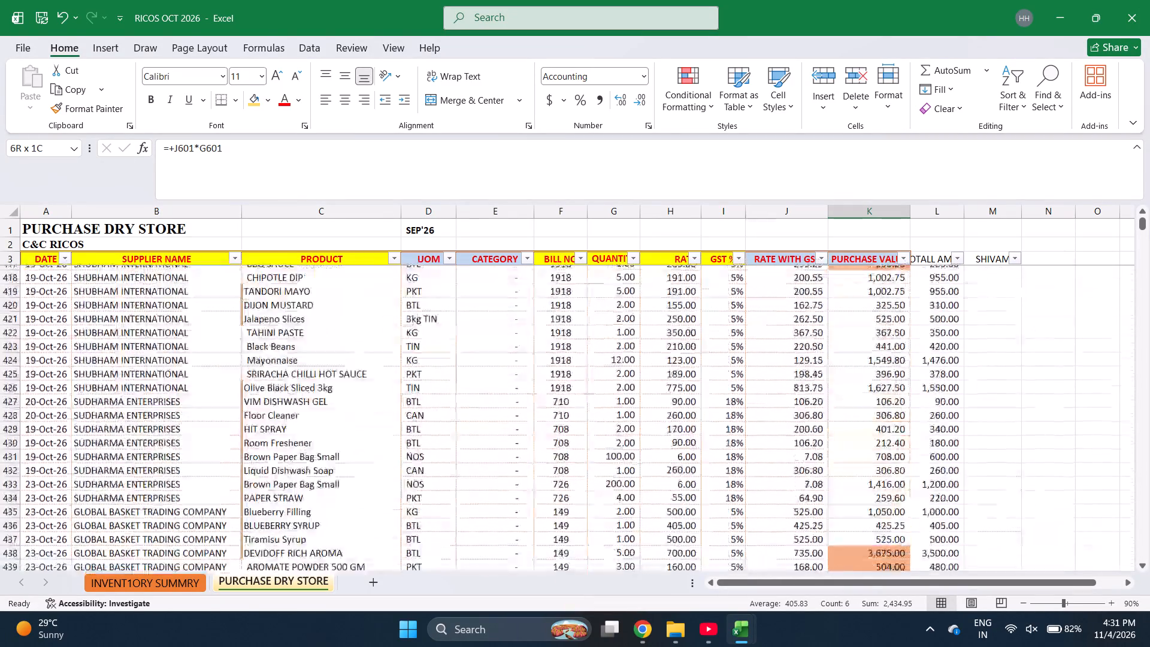
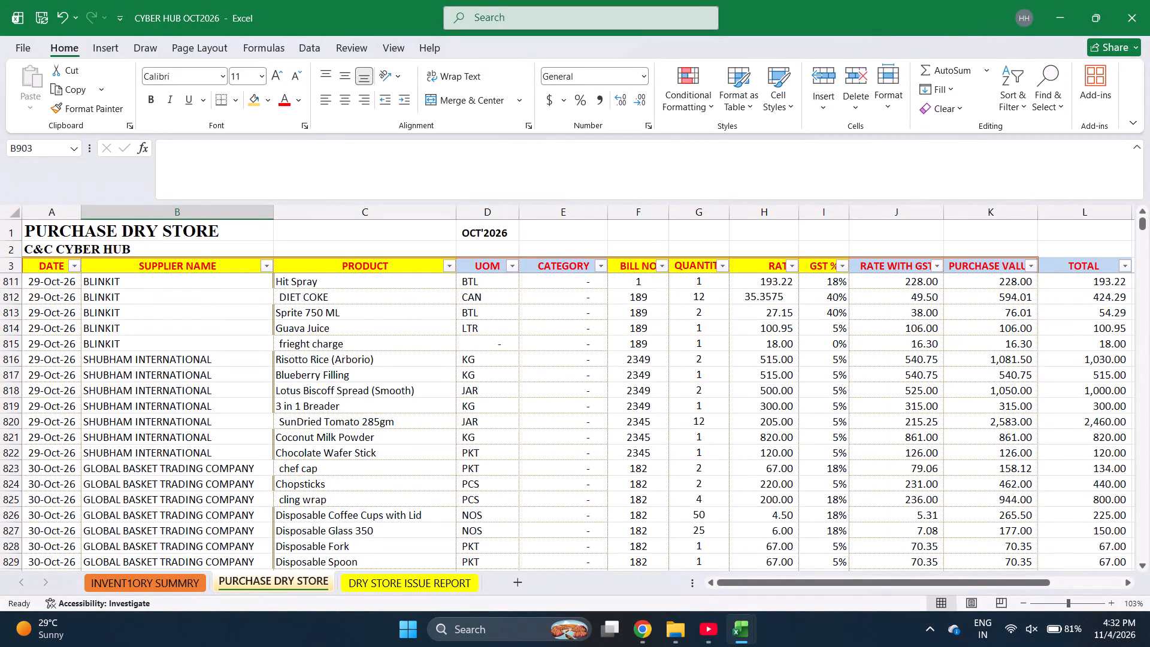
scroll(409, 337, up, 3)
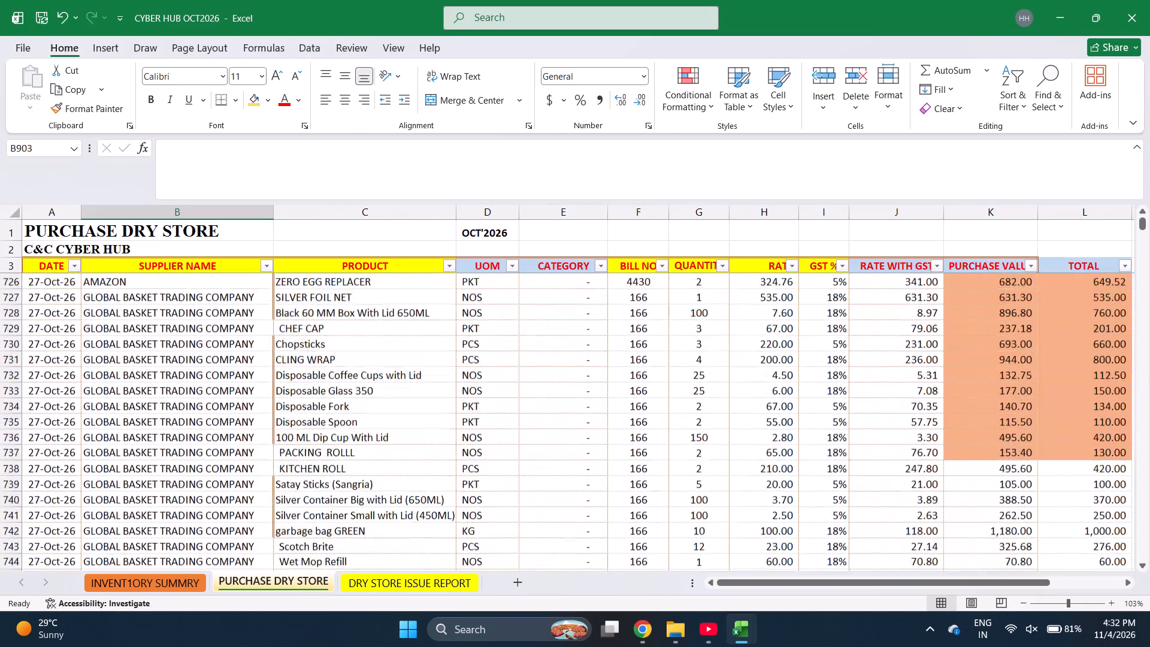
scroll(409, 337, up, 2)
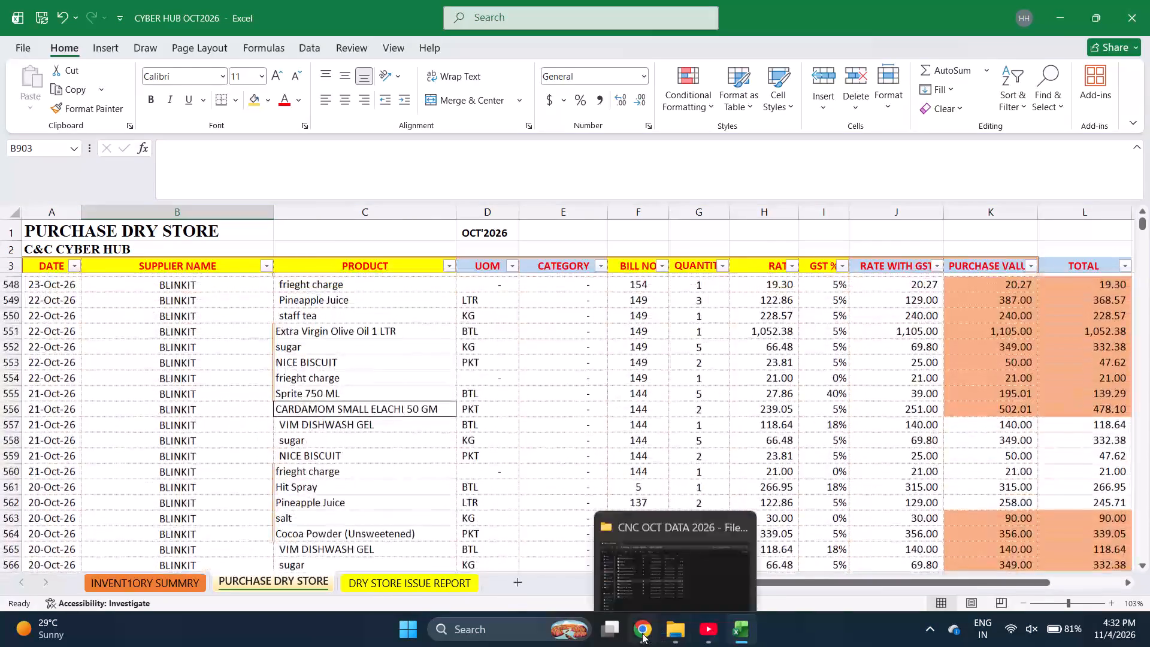